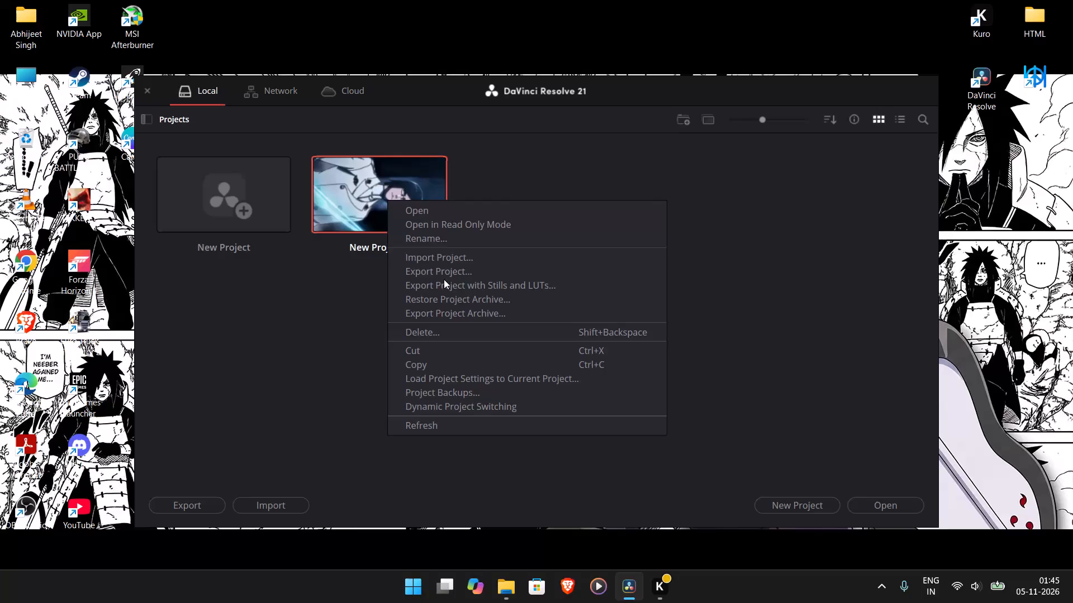
Delete the existing project from the local project library.
click(466, 332)
click(570, 353)
click(406, 195)
right_click(406, 195)
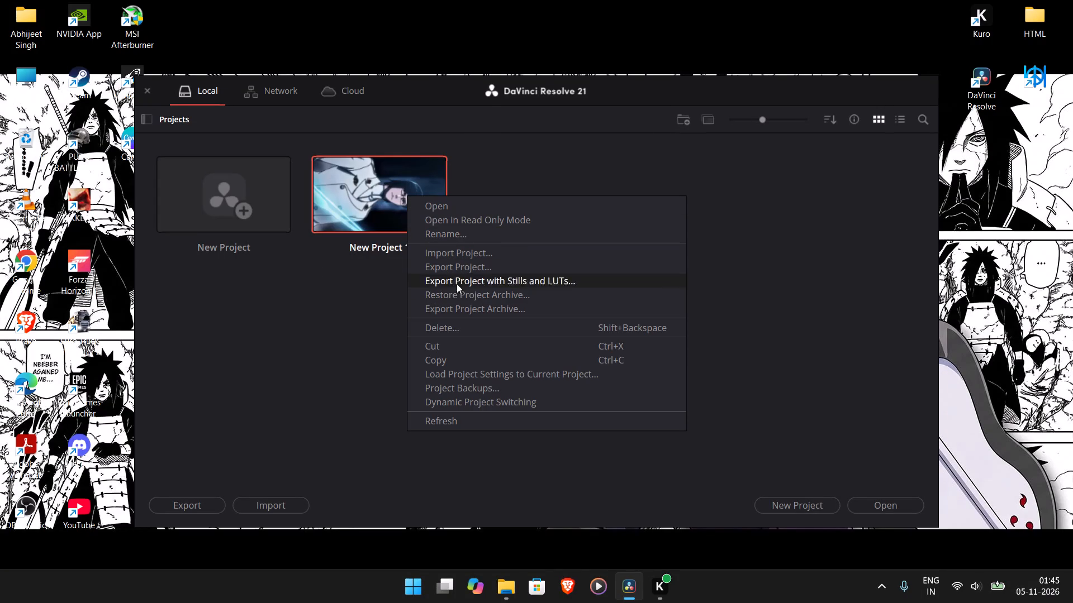
click(467, 323)
click(648, 350)
Select the New Project tile to start an empty project.
click(262, 203)
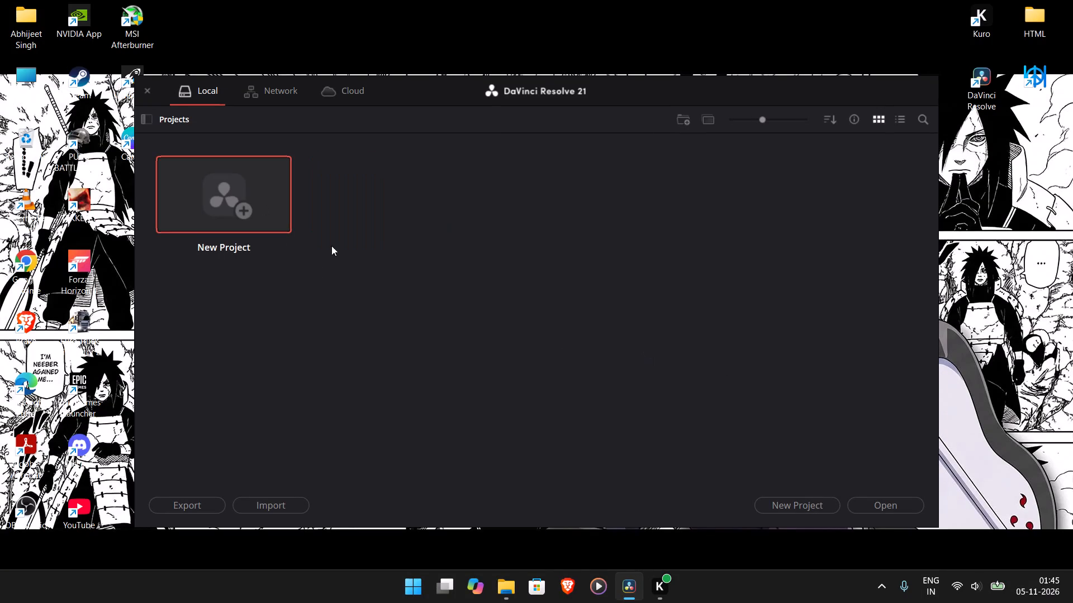
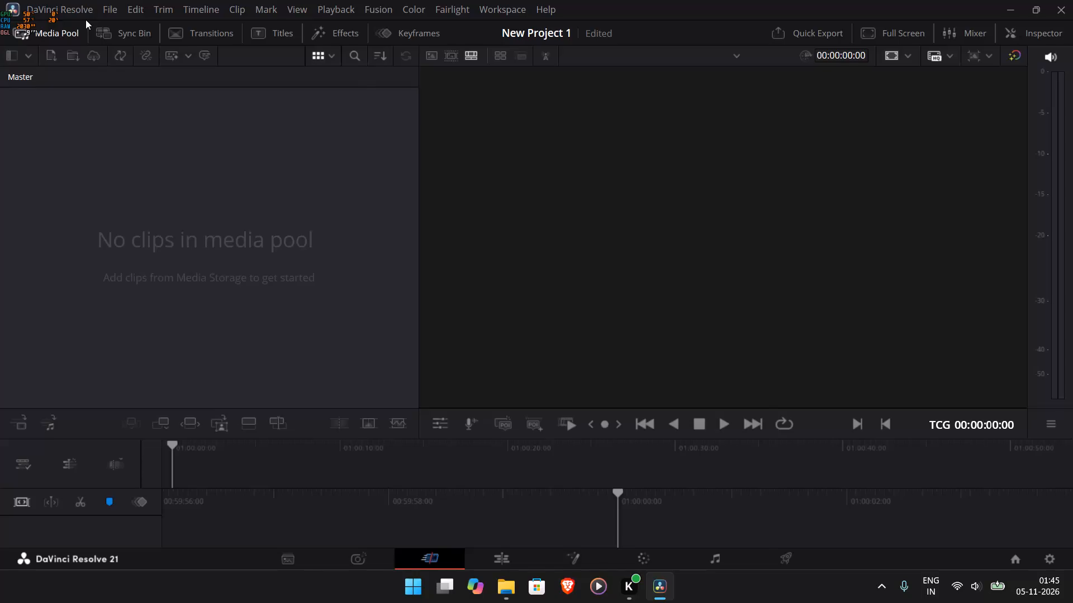
Exit the background hardware-monitoring utility that draws the performance overlay on the screen.
click(873, 591)
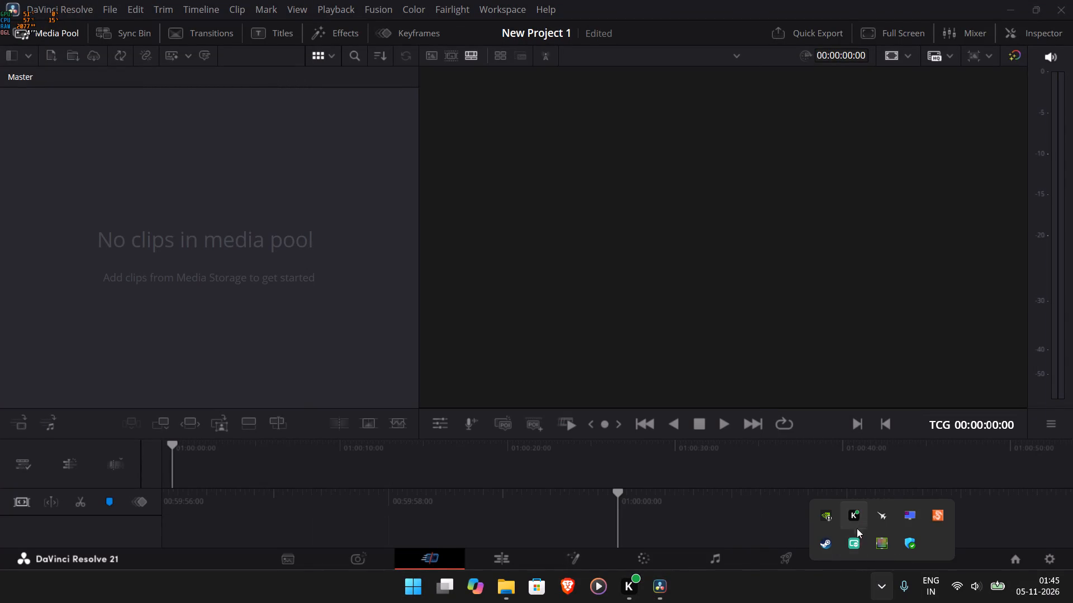
right_click(888, 518)
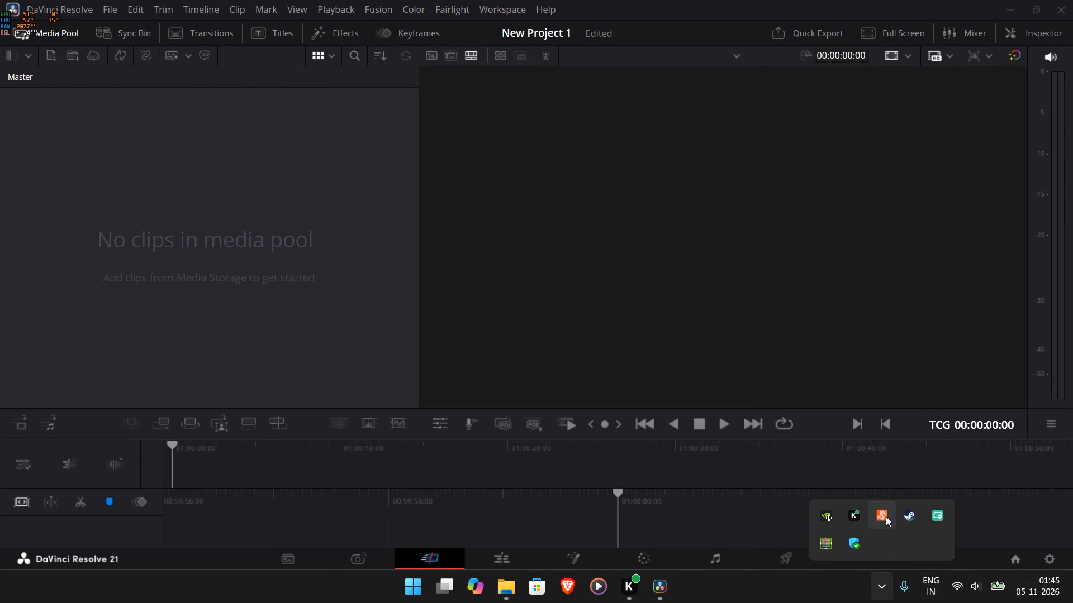
click(865, 323)
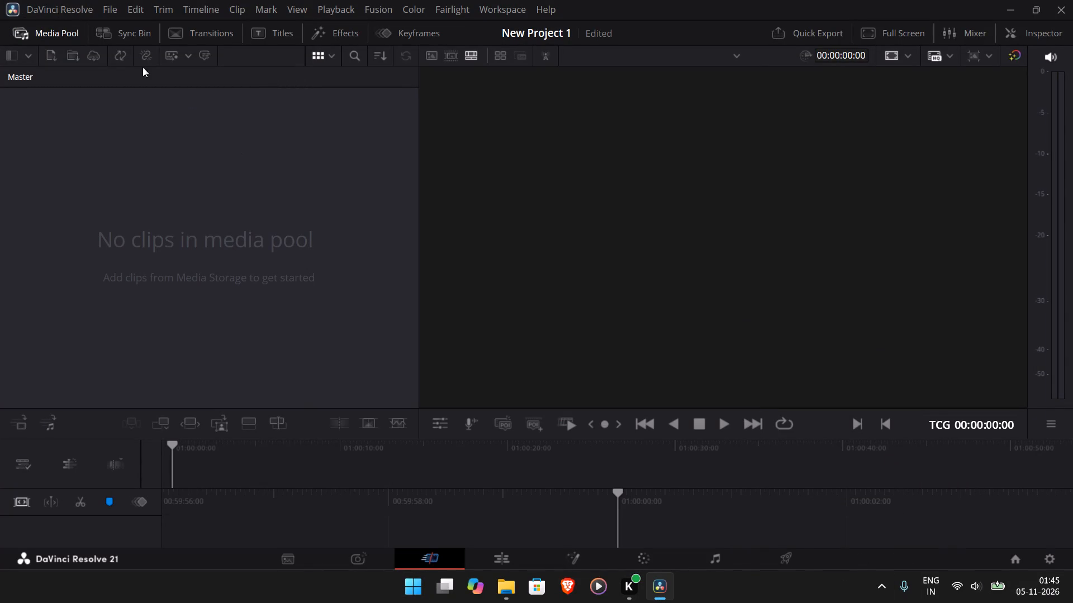
click(109, 11)
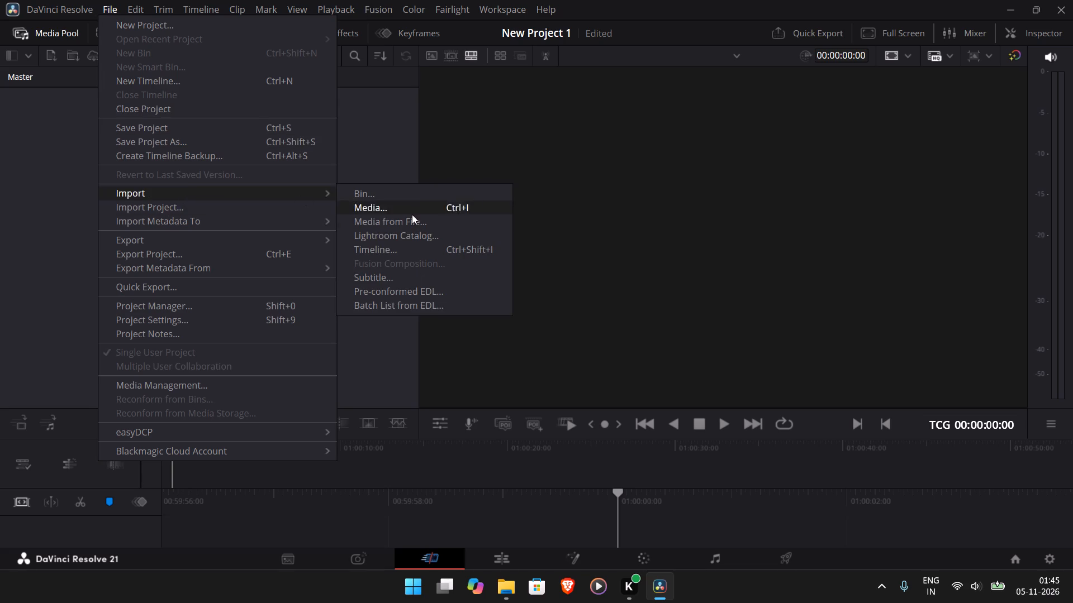
drag(414, 214, 424, 208)
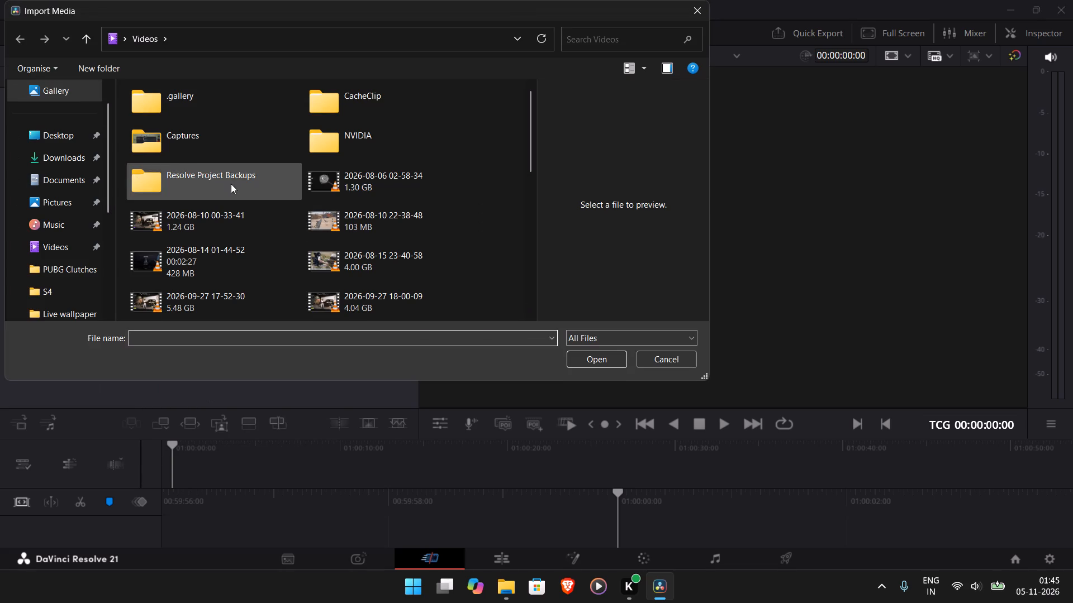
scroll(258, 184, down, 4)
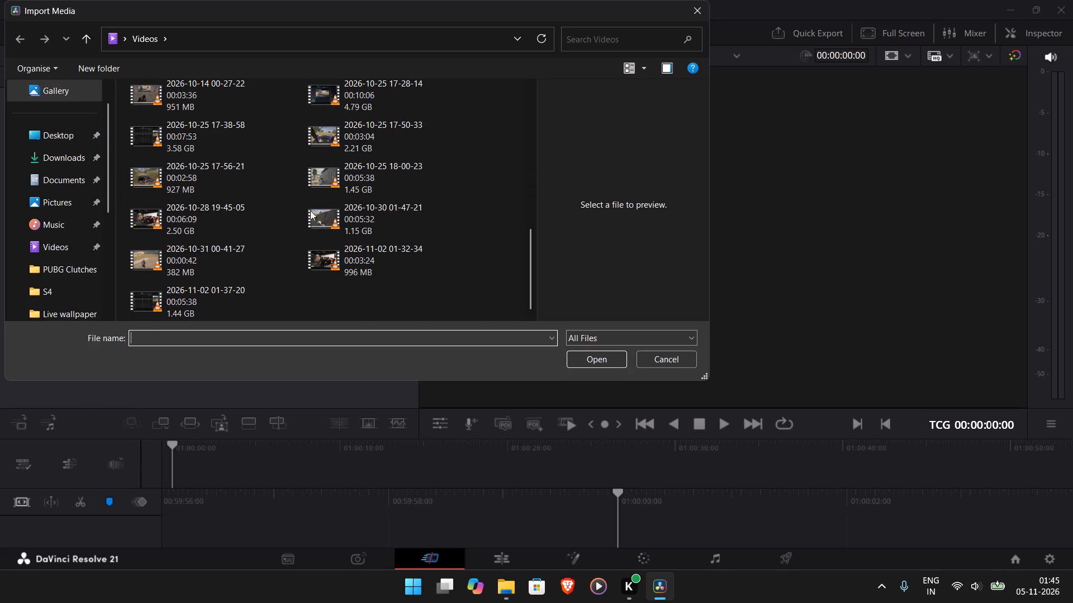
click(530, 271)
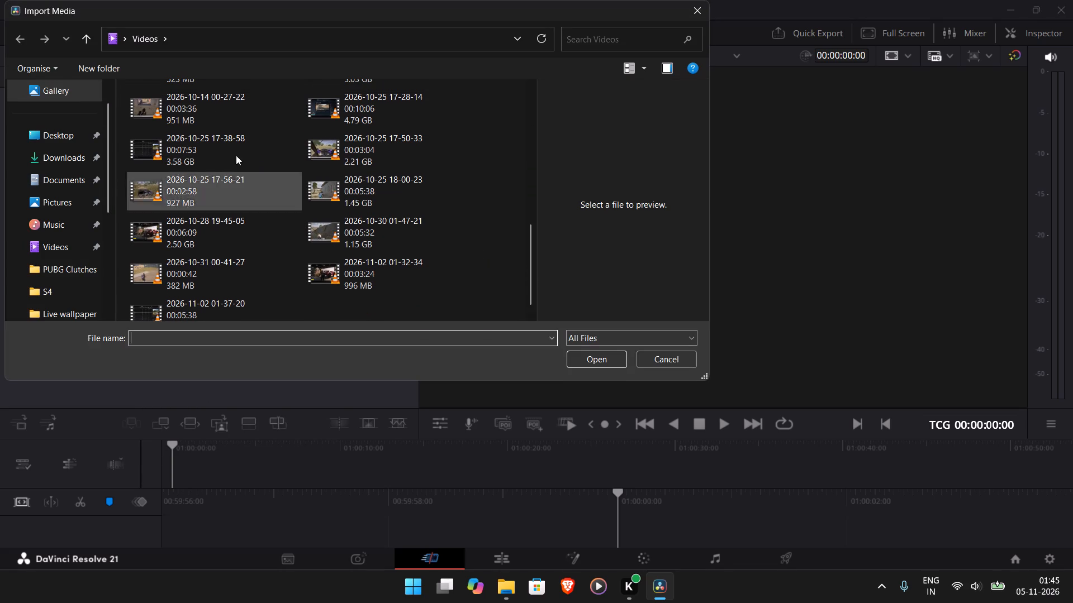
click(188, 115)
click(587, 359)
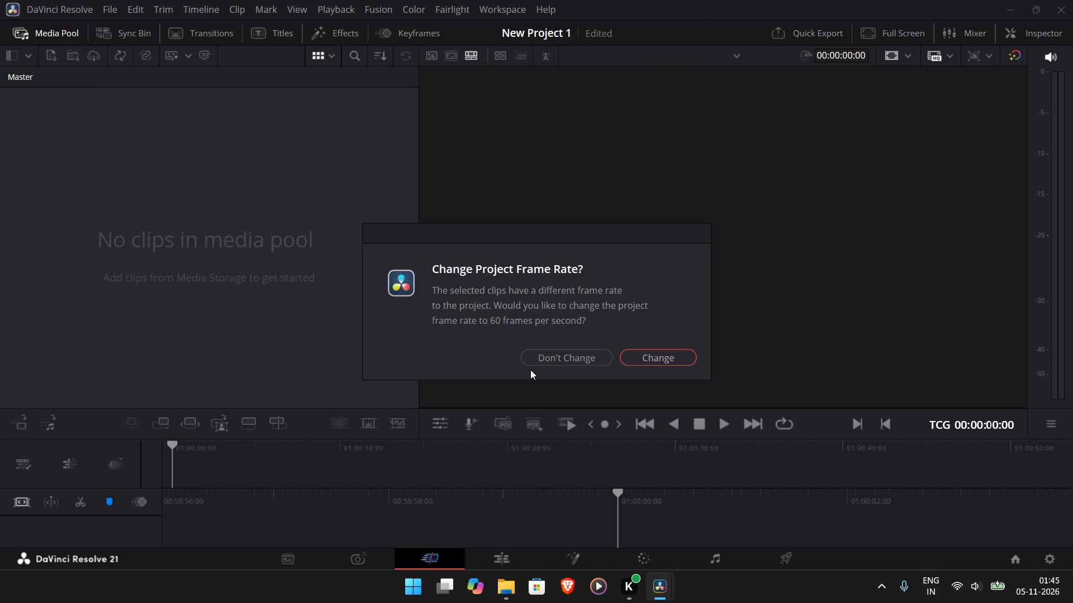
click(649, 360)
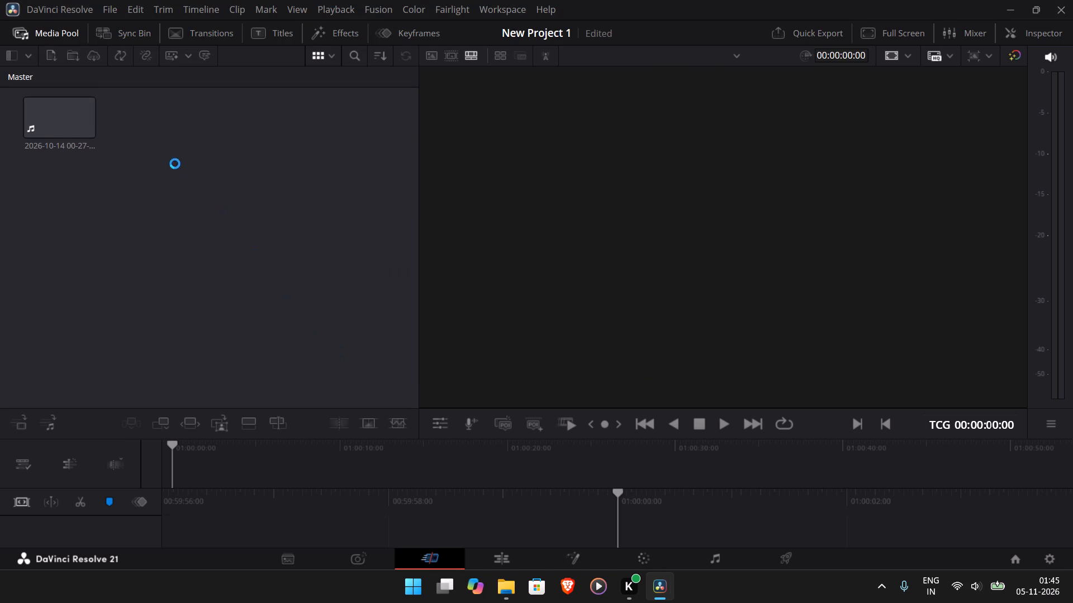
Place the imported gameplay clip on the empty timeline.
drag(69, 126, 320, 457)
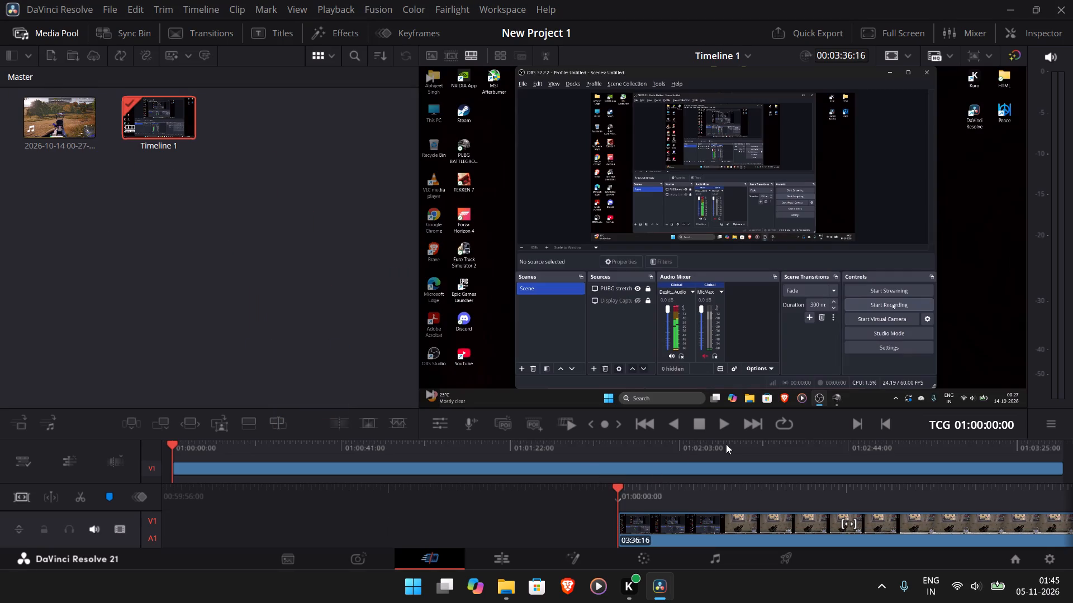
Play the timeline and skip through the recording from beginning to later sections to review the gameplay footage.
click(720, 427)
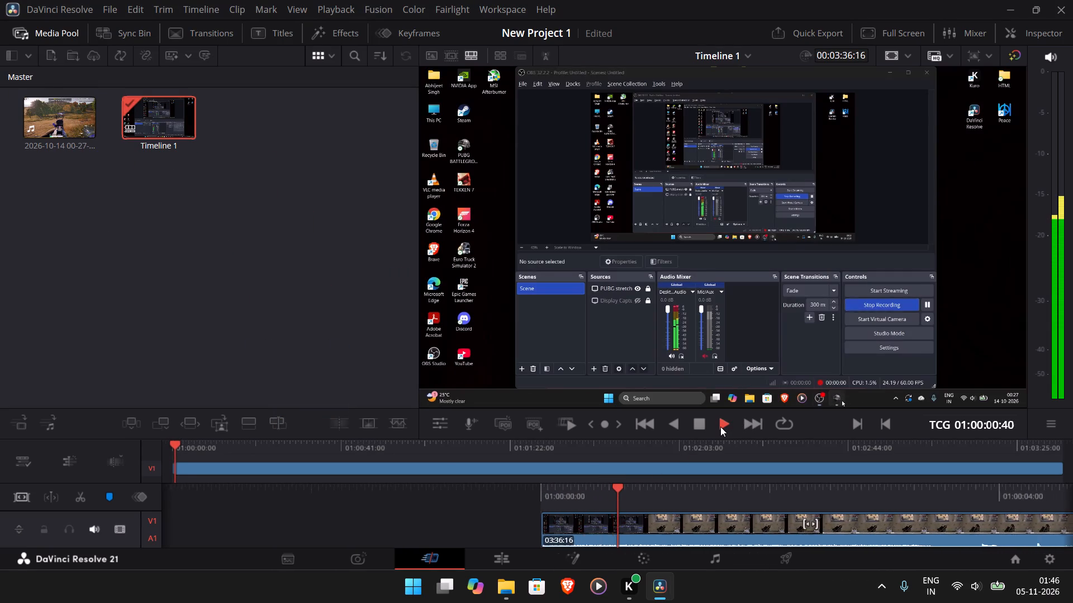
click(217, 449)
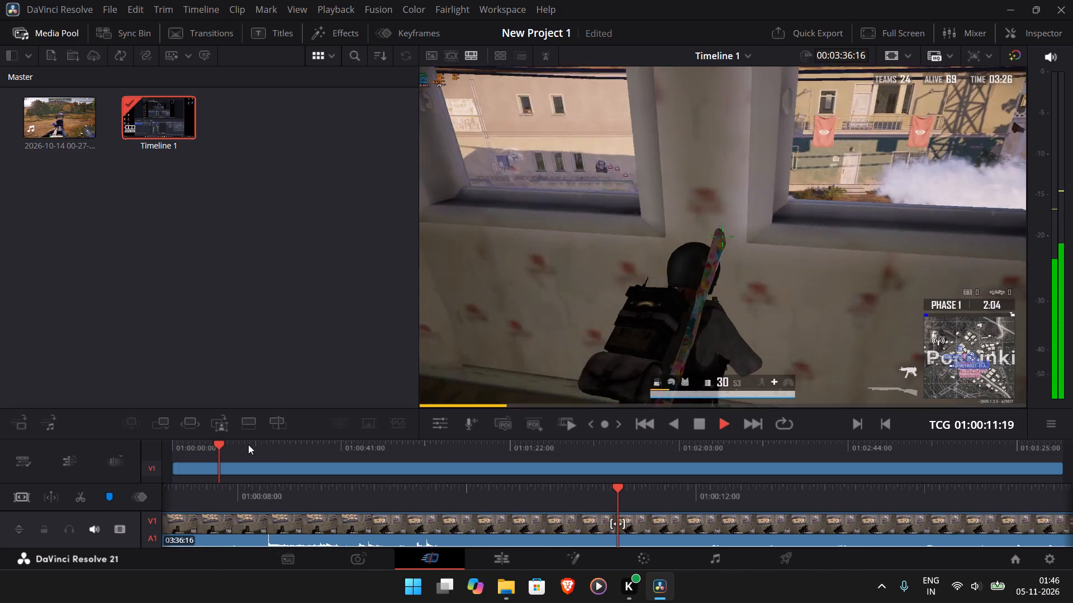
click(296, 441)
click(354, 441)
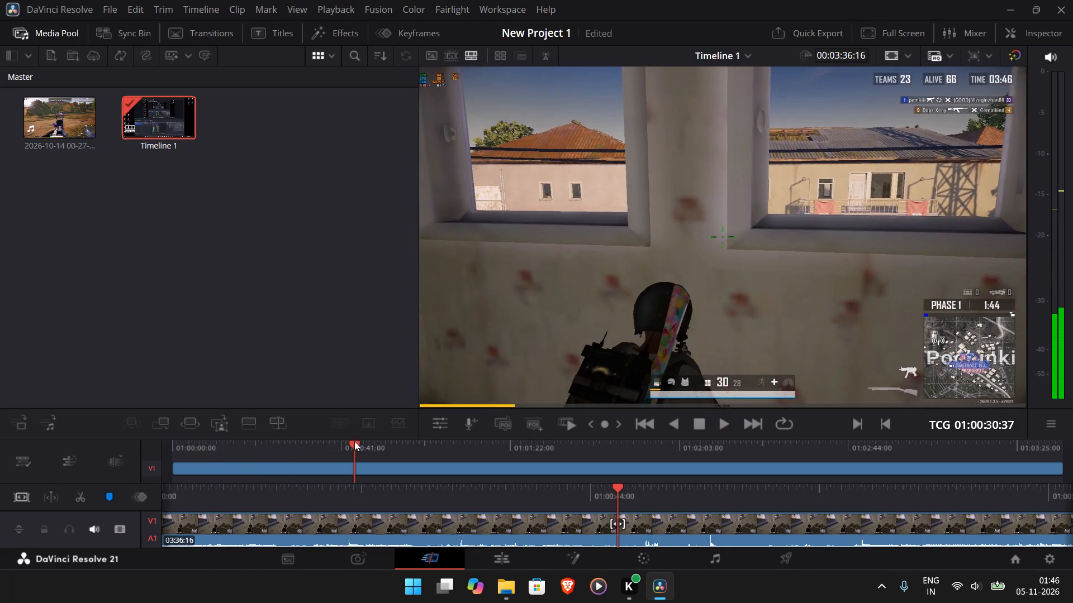
click(424, 446)
click(478, 443)
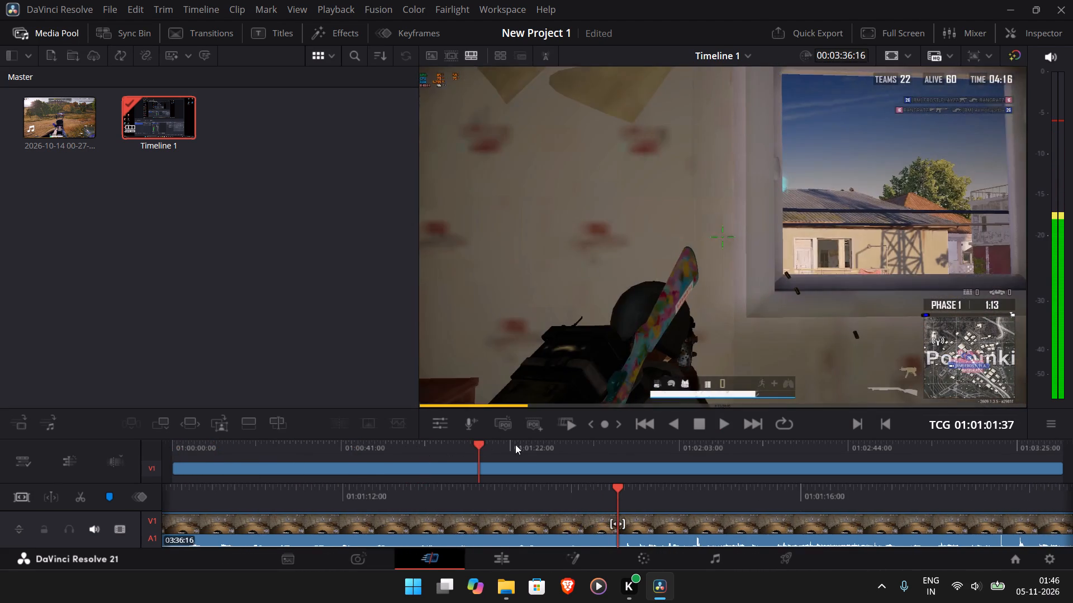
click(540, 447)
click(620, 451)
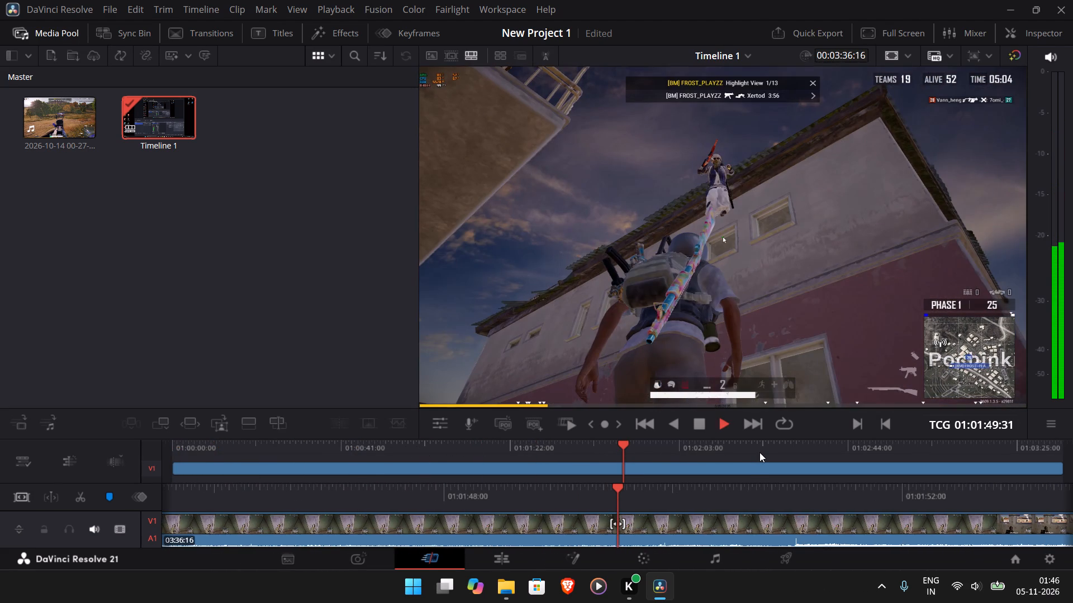
click(759, 452)
Split the clip at about 01:00:05:55, just after the desktop recording intro, and cut the opening segment out.
drag(201, 447, 166, 448)
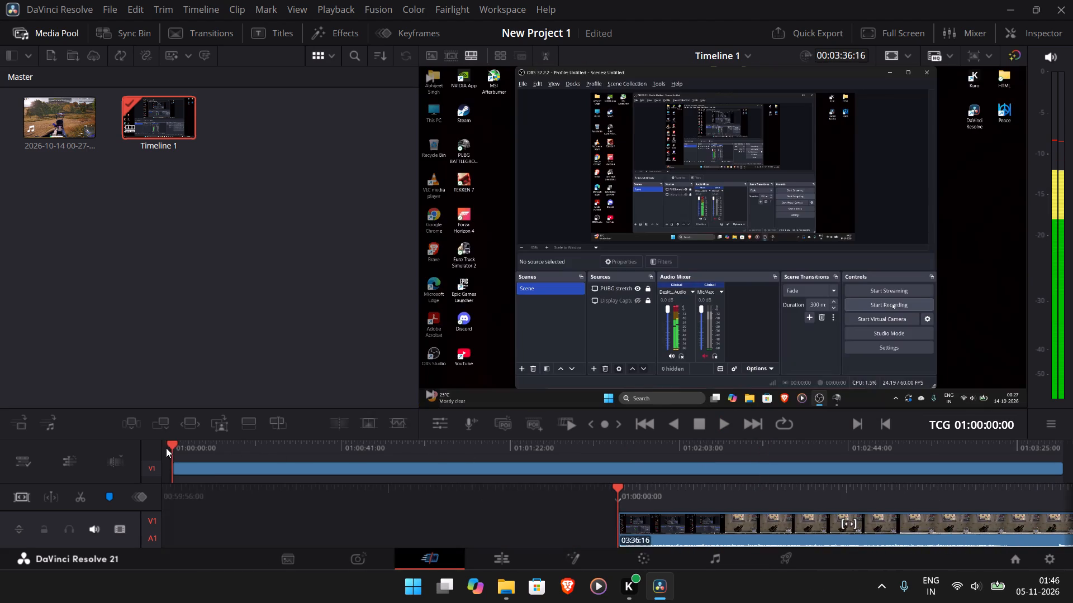
drag(166, 448, 184, 454)
click(724, 425)
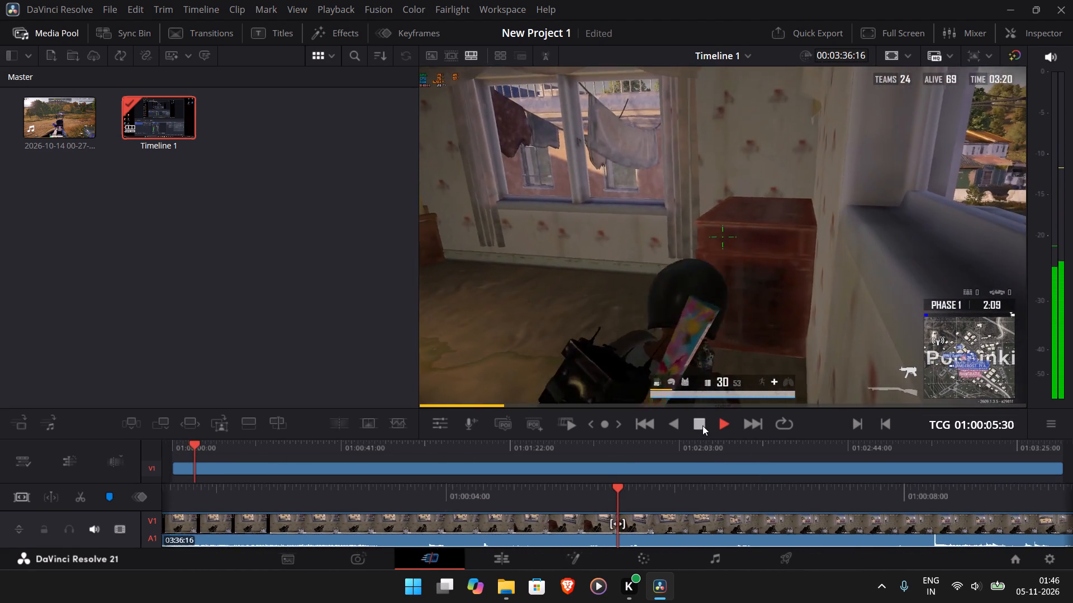
click(702, 425)
click(77, 501)
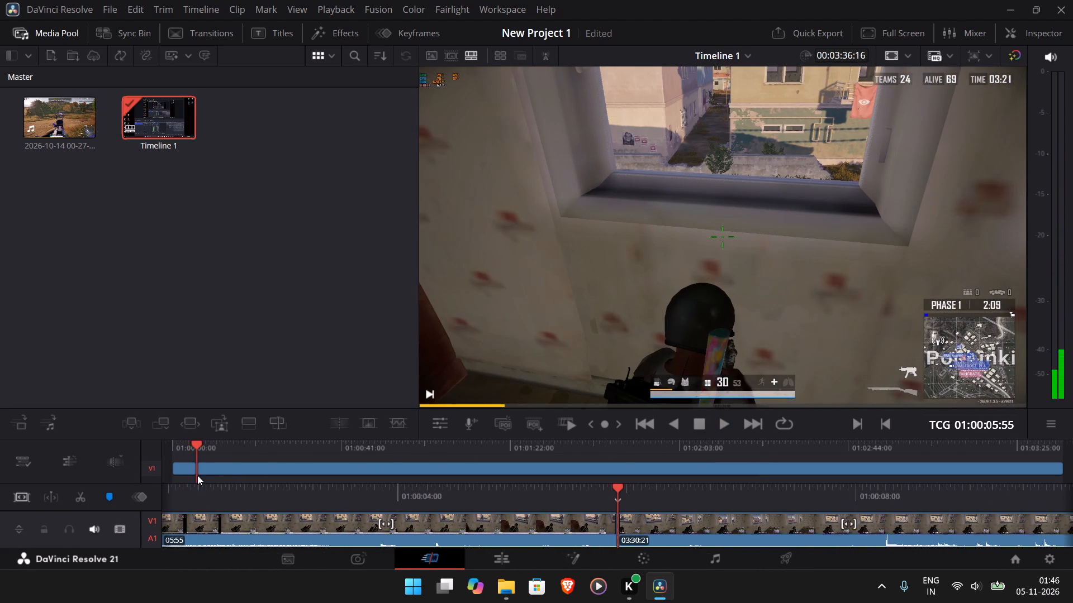
click(189, 468)
right_click(189, 468)
click(250, 362)
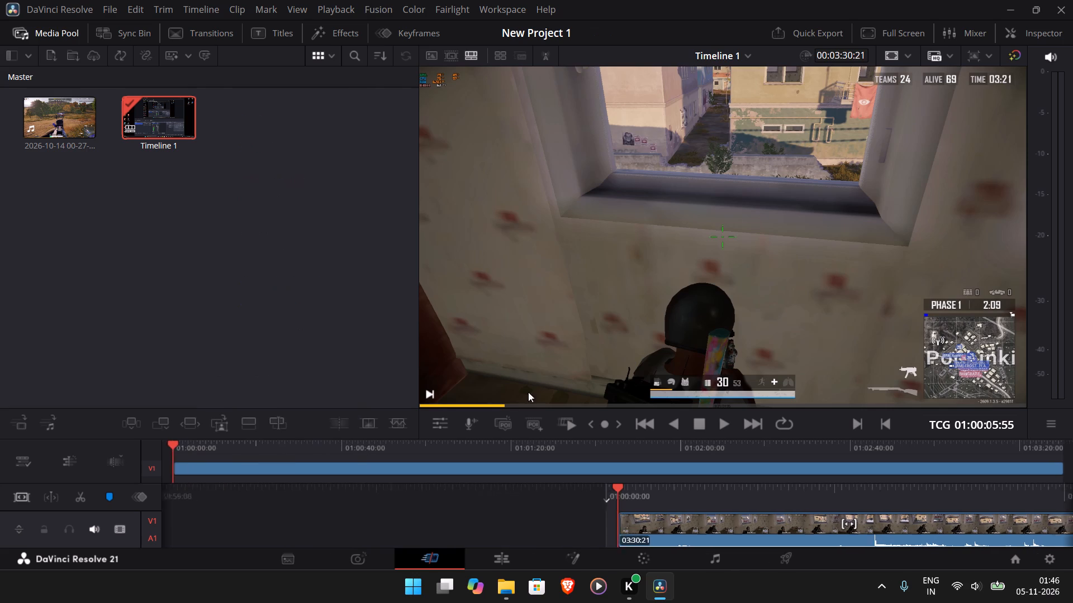
Play ahead to find the end of the idle gameplay and split the clip at about 01:00:22:21.
click(726, 424)
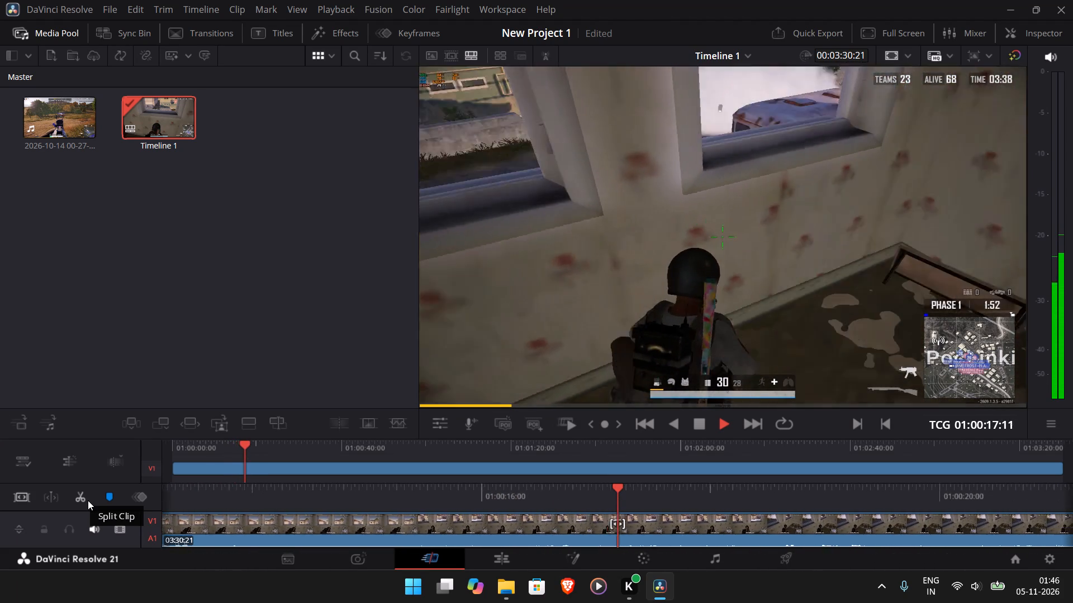
click(283, 448)
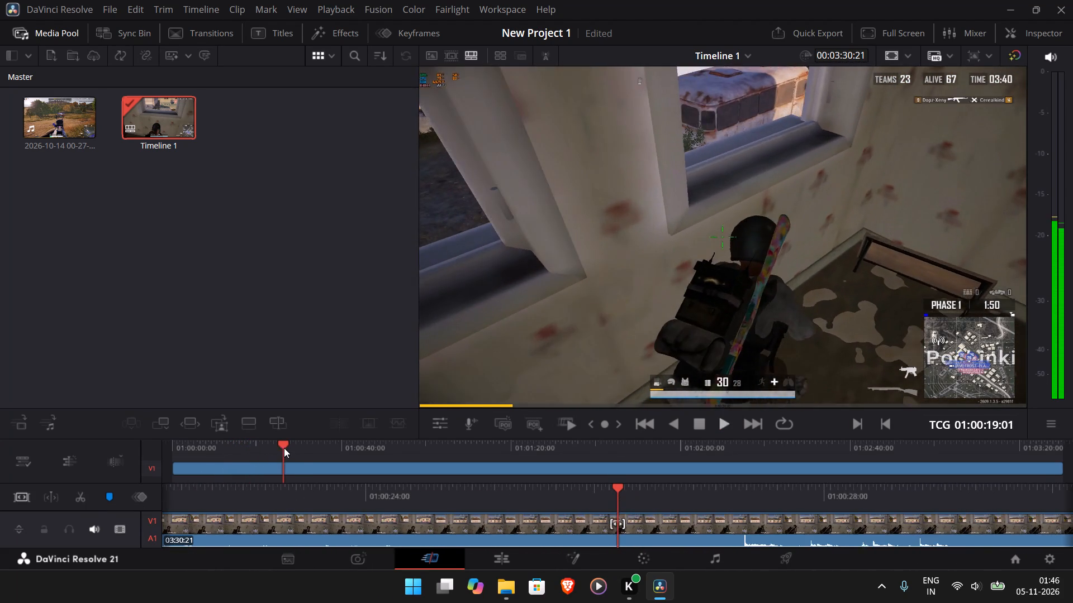
click(266, 446)
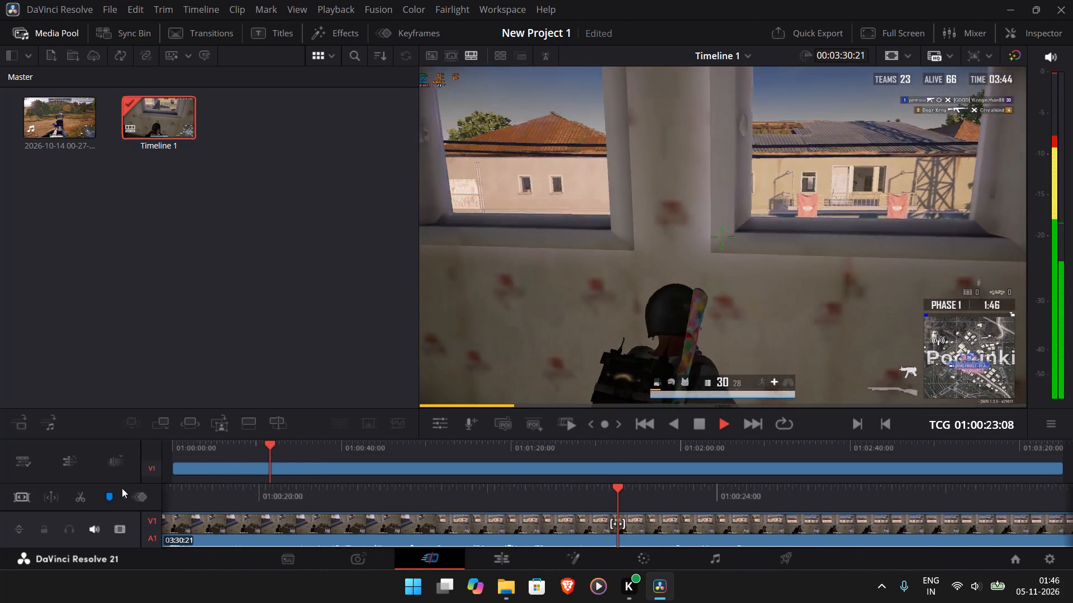
click(259, 451)
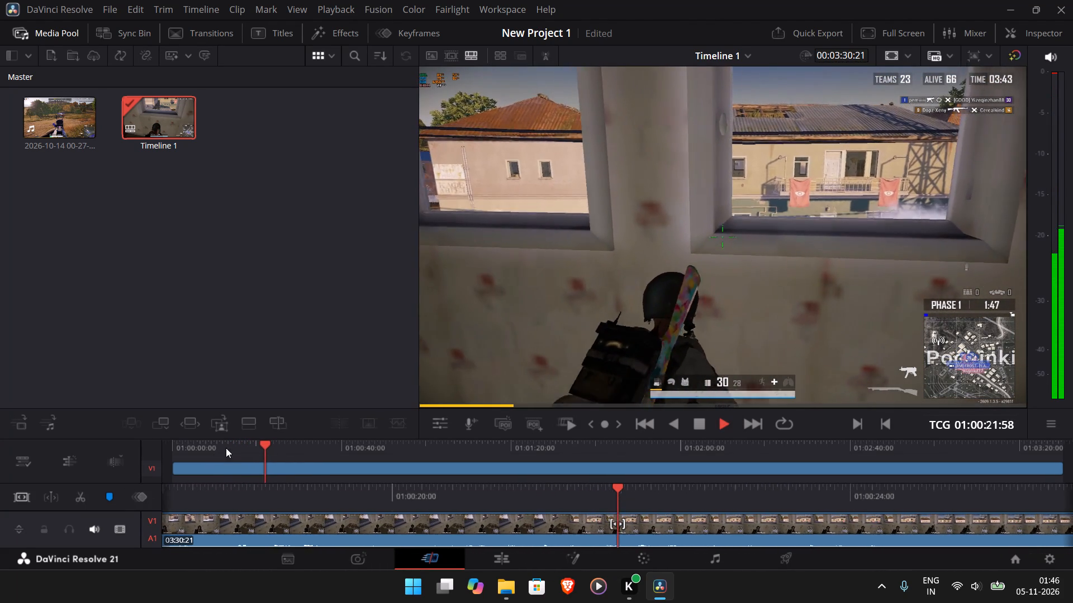
click(253, 442)
click(91, 500)
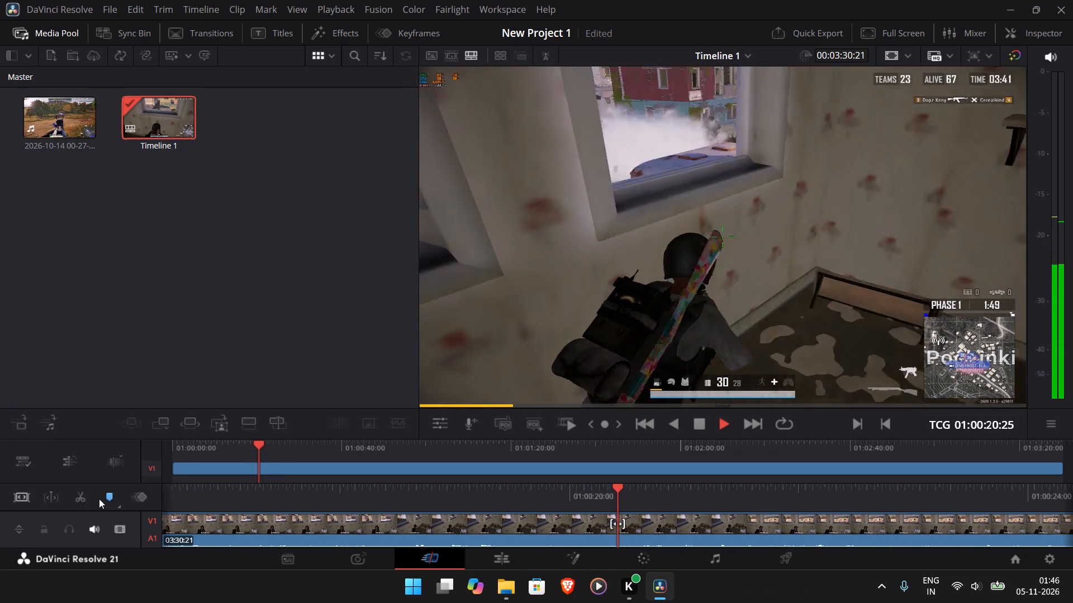
click(80, 501)
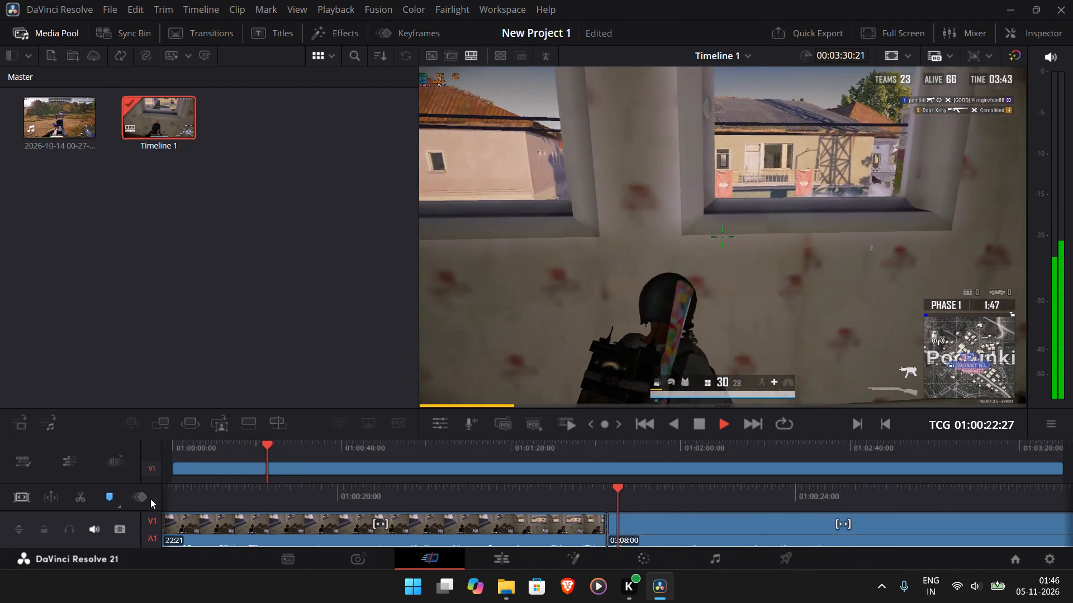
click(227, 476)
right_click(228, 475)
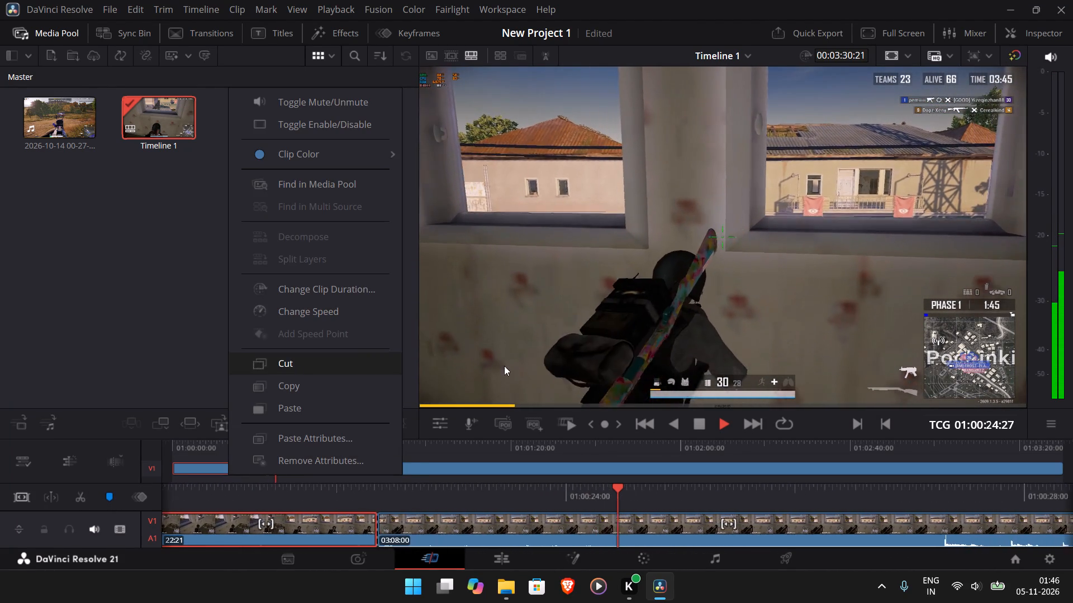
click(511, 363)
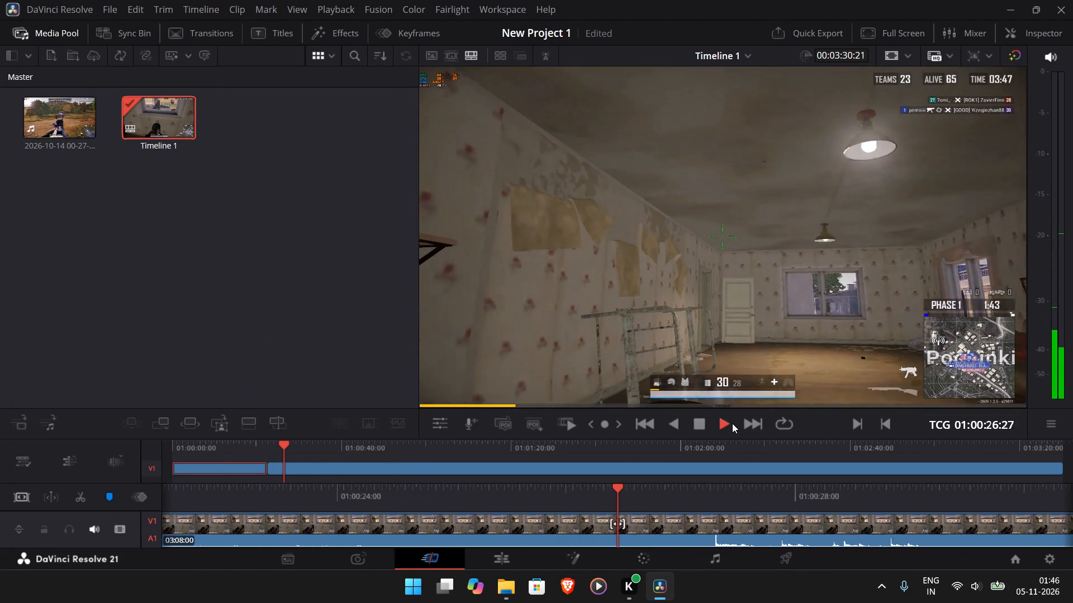
Split the second segment at about 01:00:28:15 and cut out the short piece between the two splits.
click(336, 452)
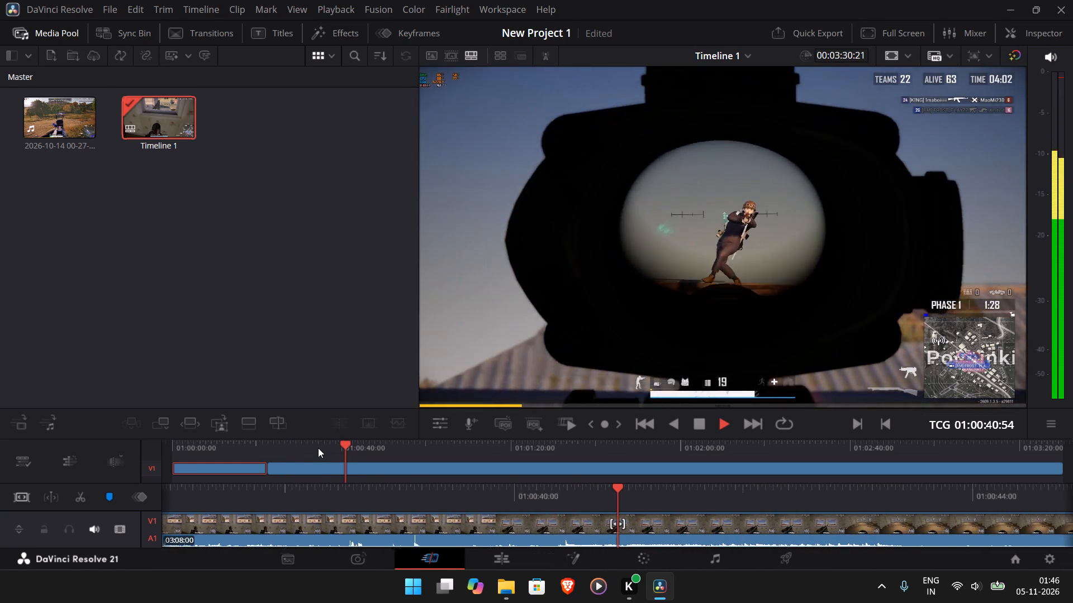
click(318, 448)
click(302, 447)
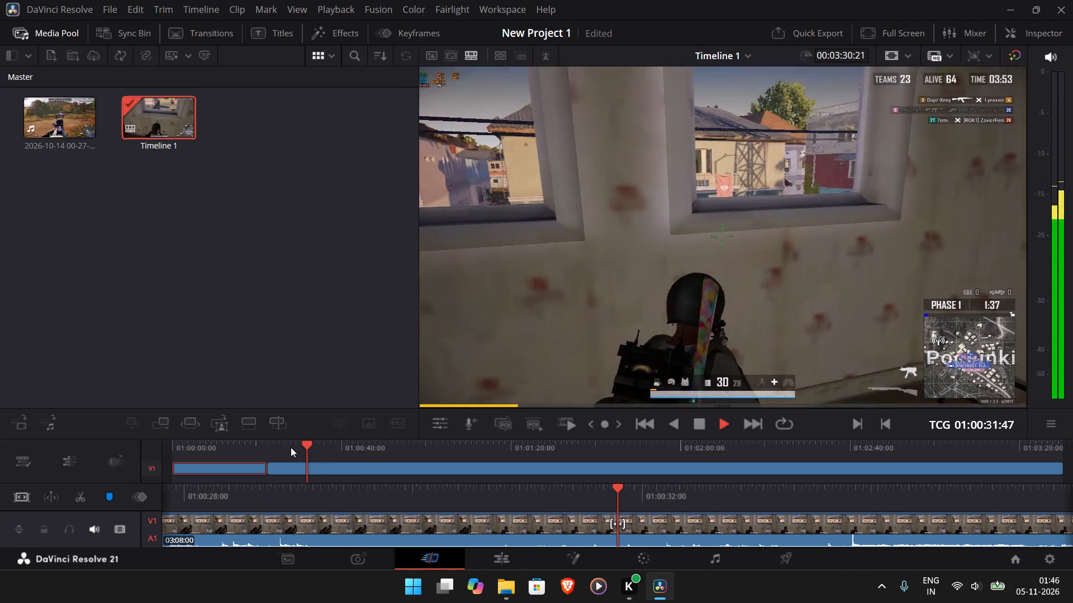
click(292, 447)
click(285, 447)
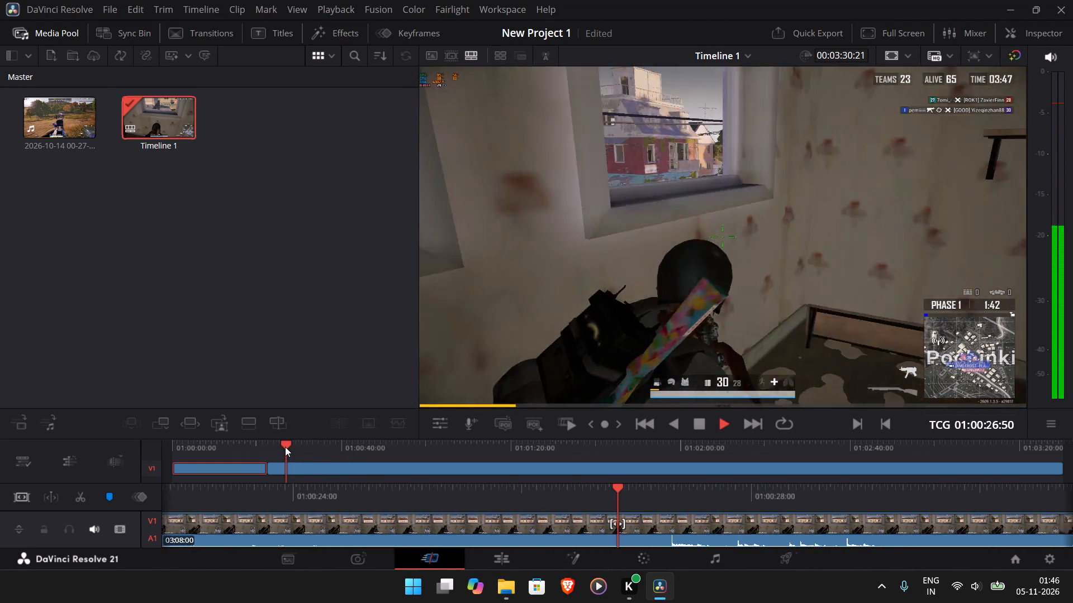
click(78, 501)
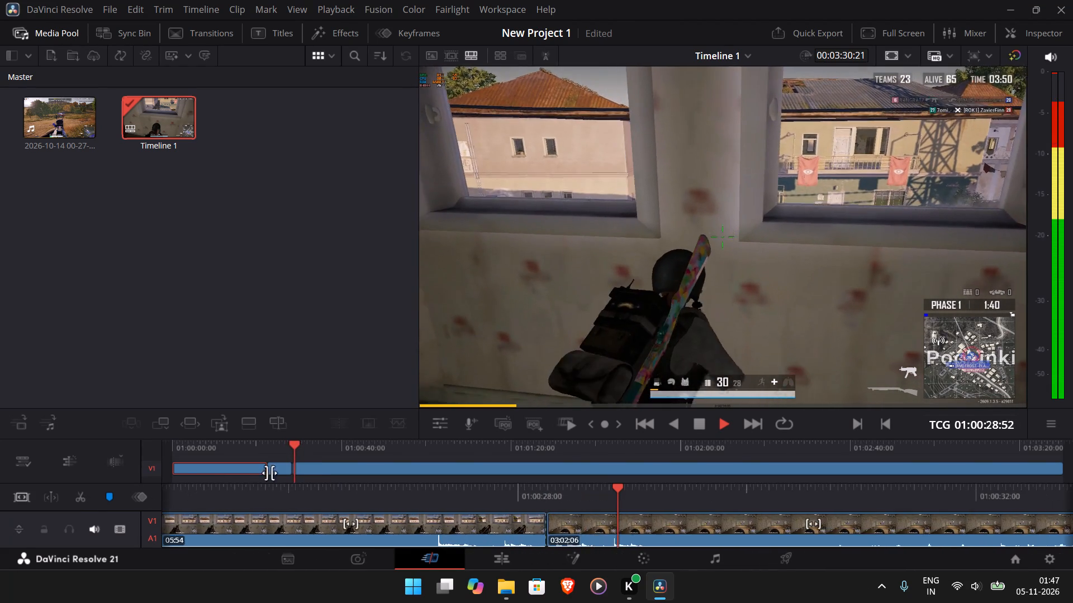
click(272, 471)
right_click(269, 471)
click(335, 358)
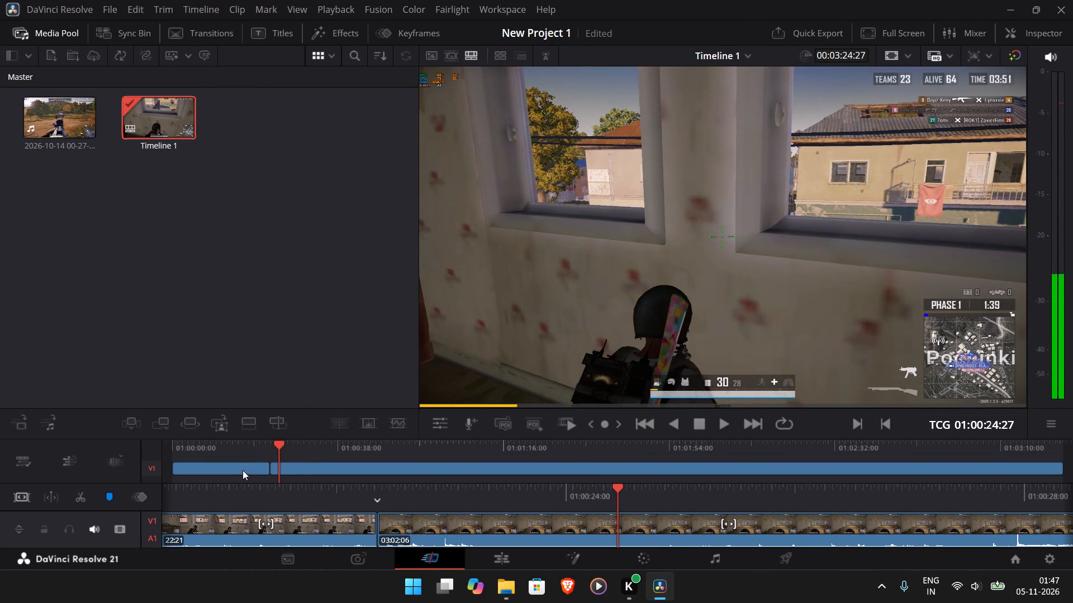
Cut the remaining opening segment, 22:21 long, from the start of the timeline.
click(243, 470)
right_click(241, 471)
click(294, 369)
Play ahead through the remaining gameplay to find the end of the fight and split the clip at about 01:01:09:53.
click(729, 425)
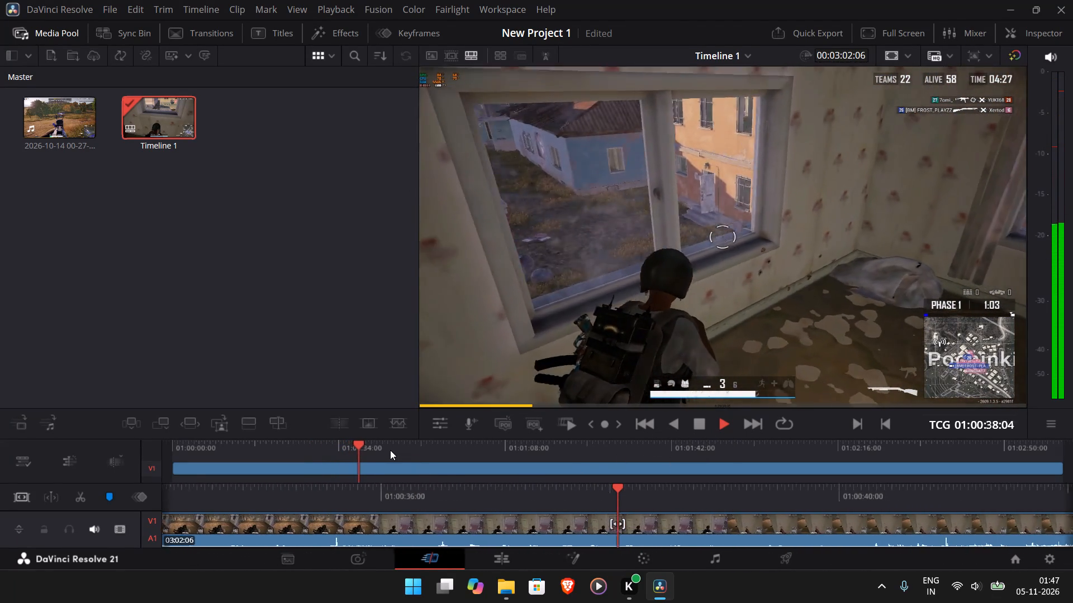
click(394, 448)
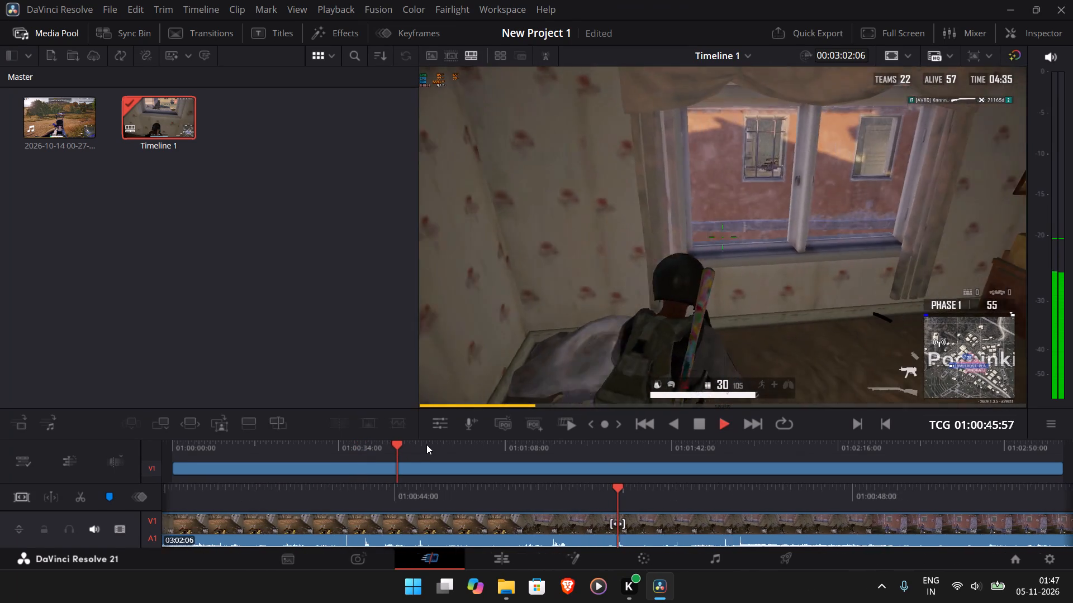
click(431, 444)
click(450, 442)
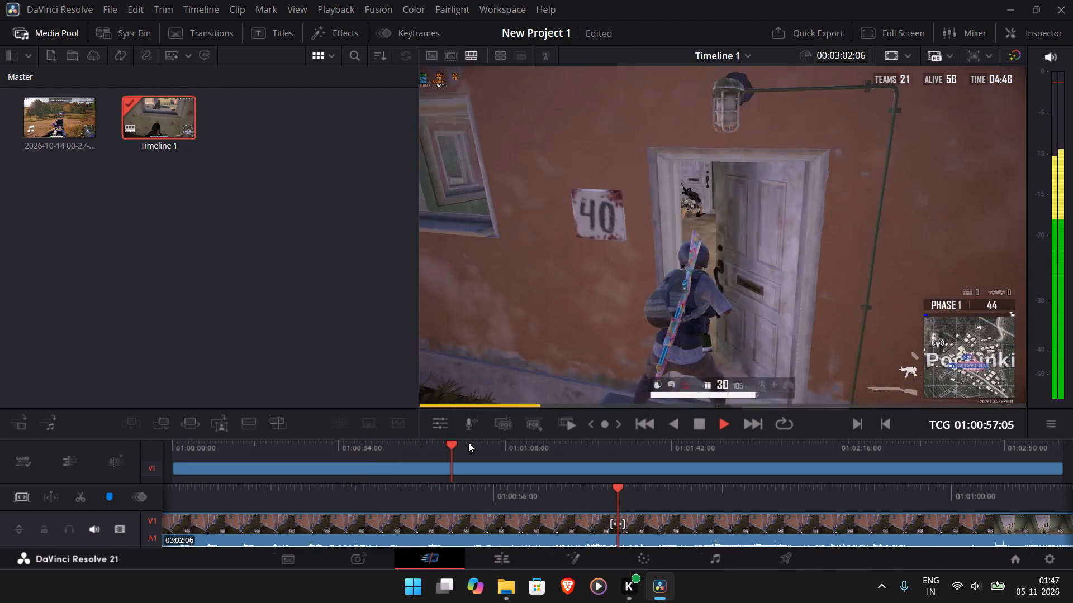
click(494, 443)
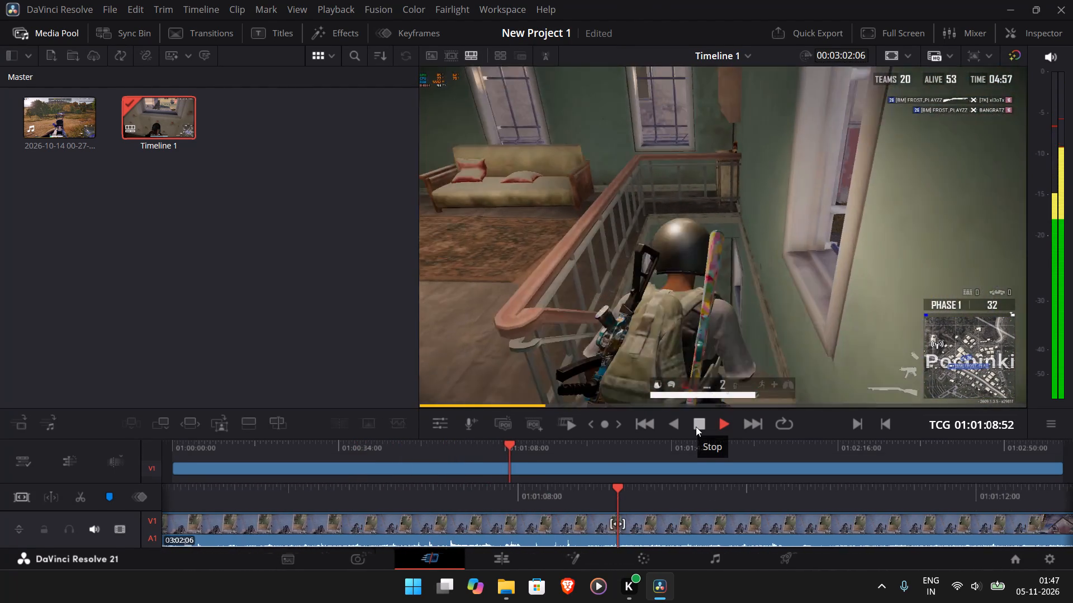
click(696, 427)
click(724, 422)
click(698, 424)
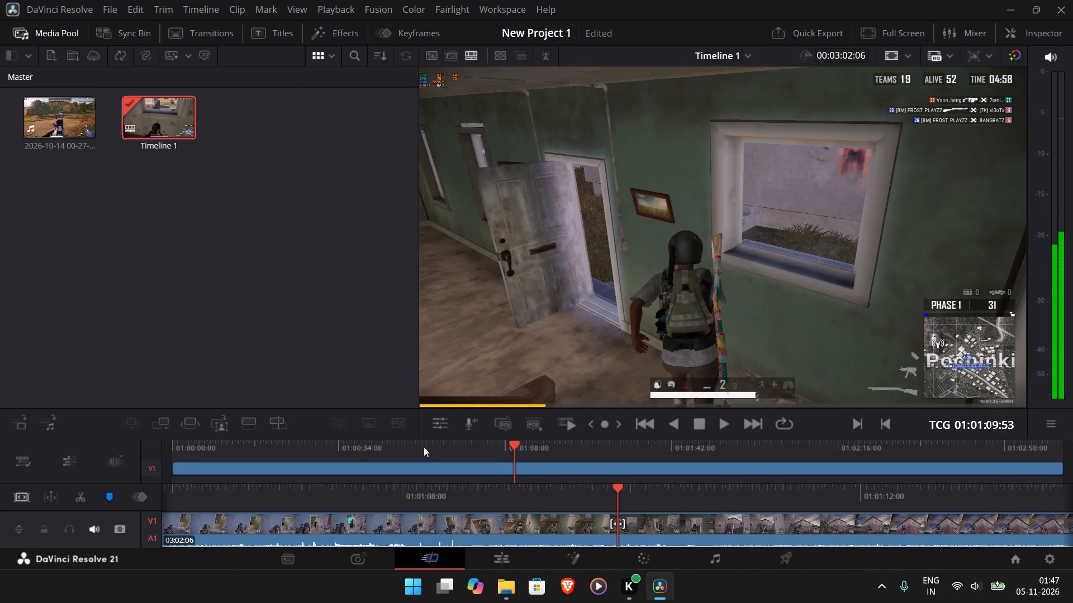
click(79, 494)
Skim the footage after the 01:01:09:53 split to its end and cut that whole trailing segment from the timeline.
click(721, 427)
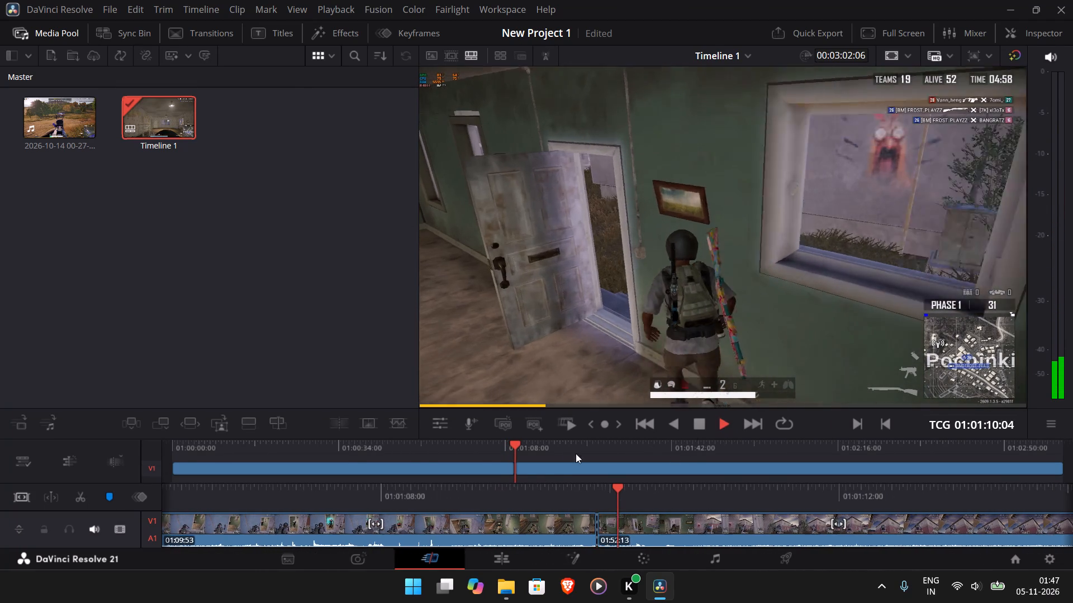
click(554, 444)
click(604, 444)
click(649, 444)
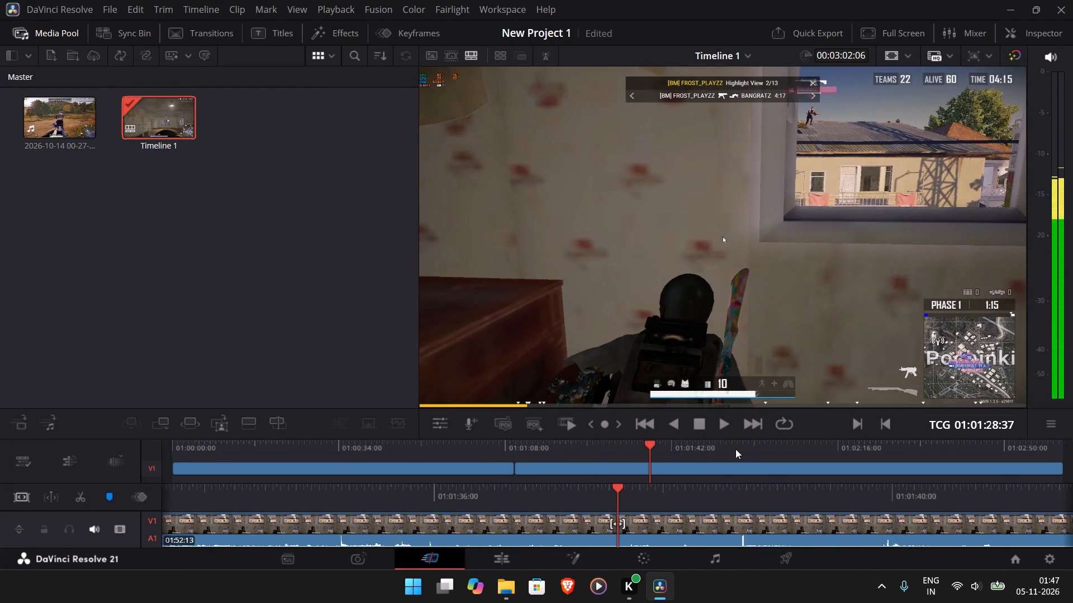
click(743, 449)
click(827, 447)
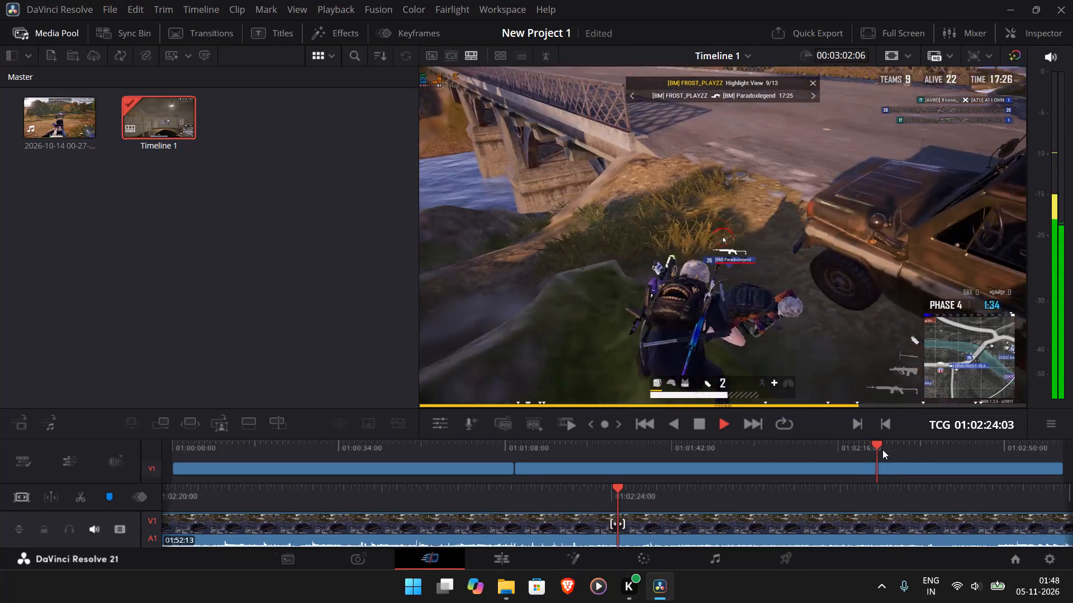
click(900, 447)
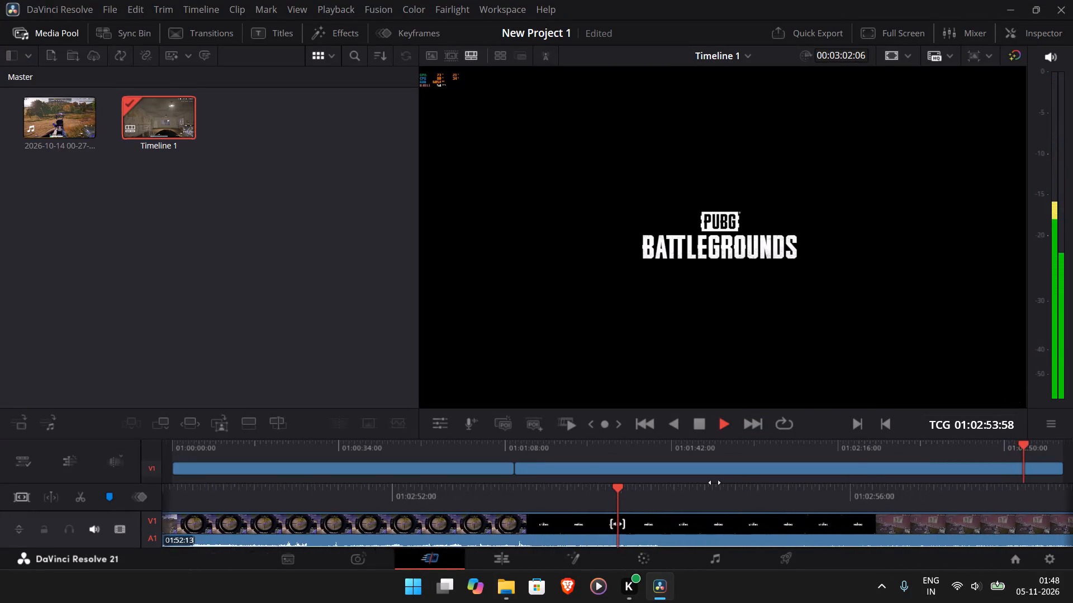
click(701, 467)
right_click(701, 467)
click(761, 346)
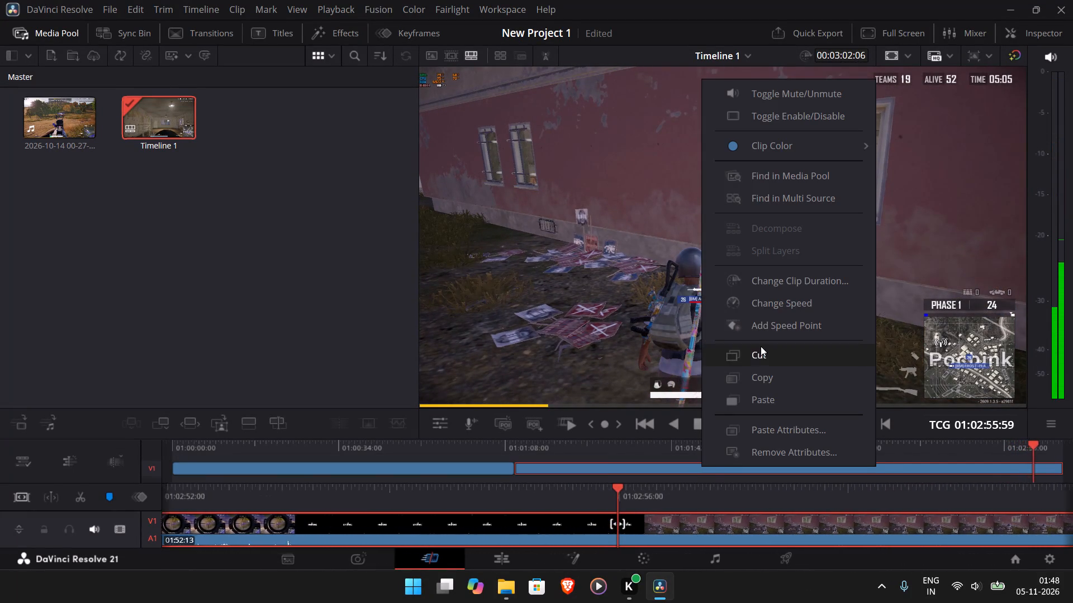
Start a quick export of the timeline and name the output file "pOCHINKI 1V3" in the PUBG Clutches folder.
click(804, 37)
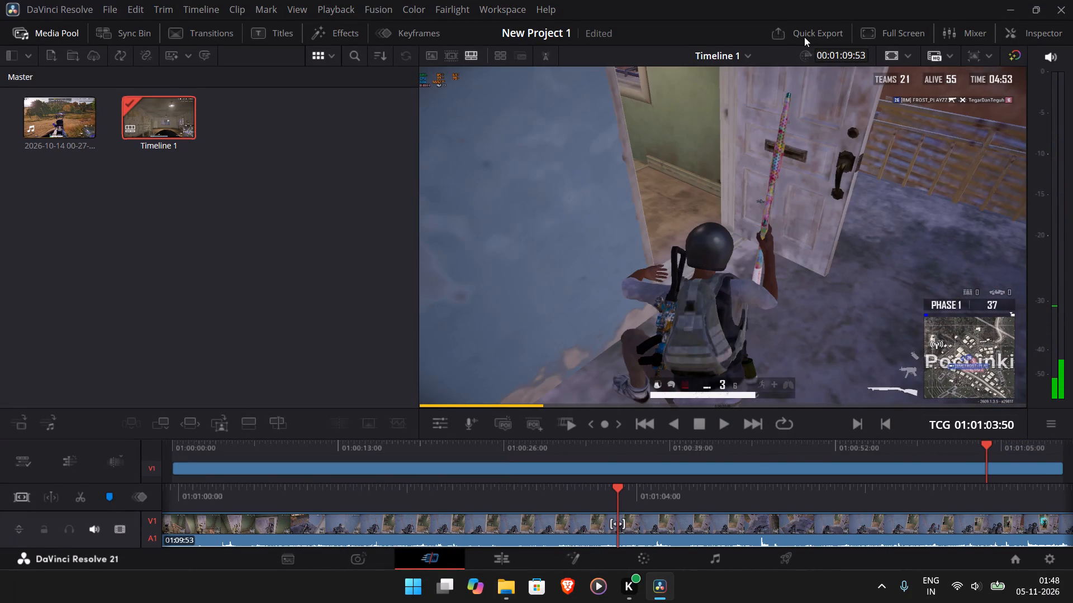
click(746, 410)
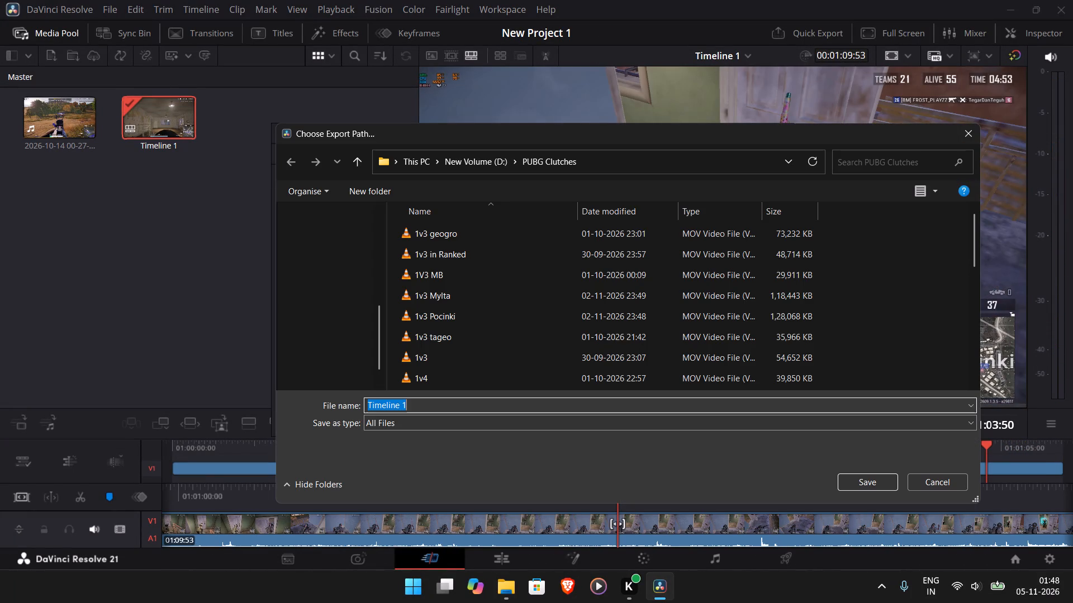
key(BackSpace)
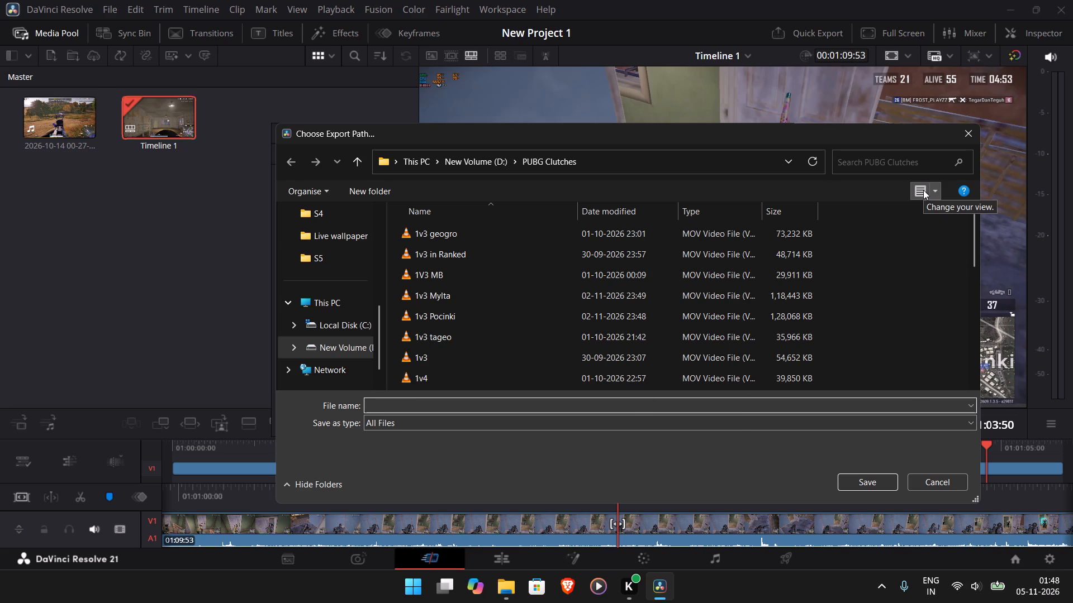
text(pO)
key(c)
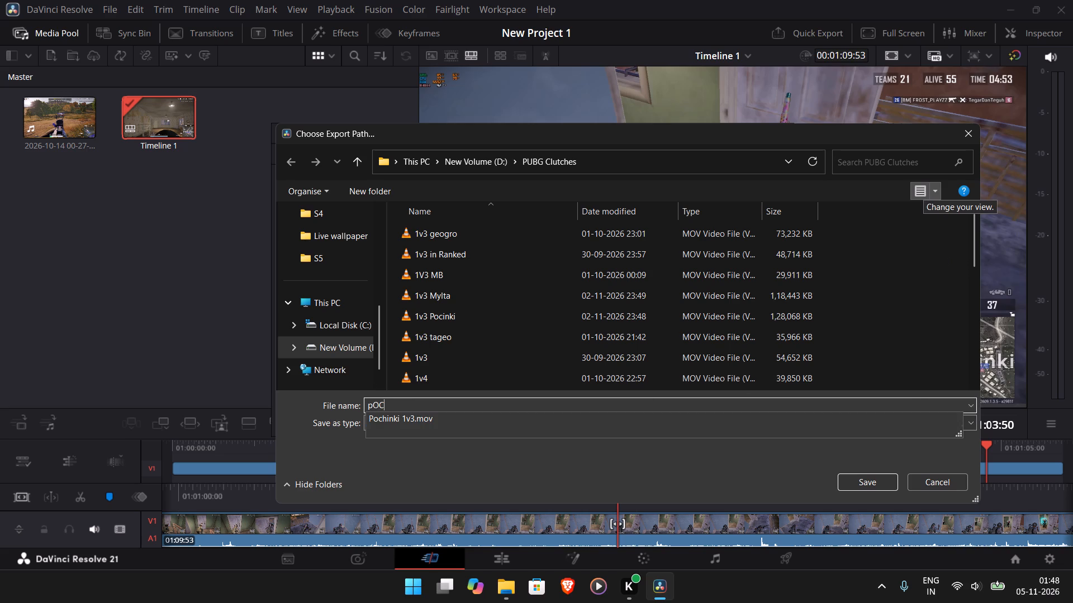
text(HINKI)
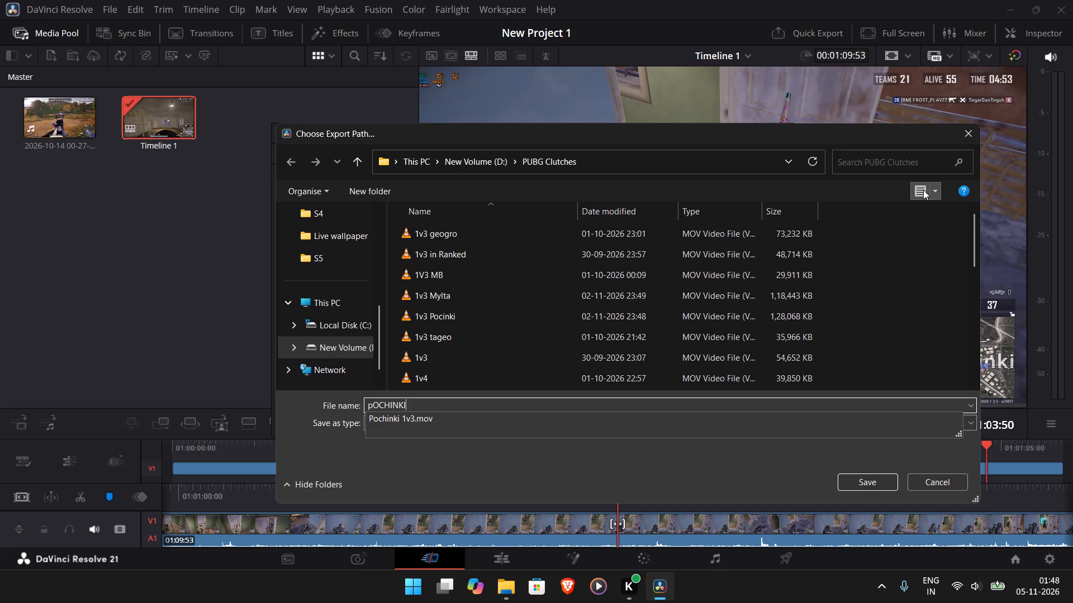
key(space)
text(1V3)
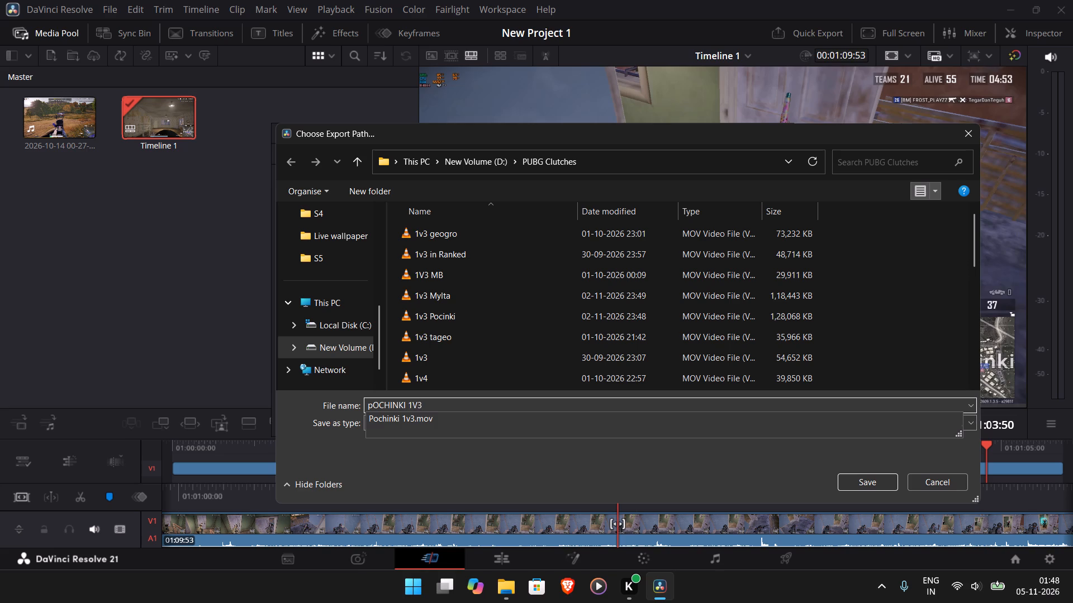
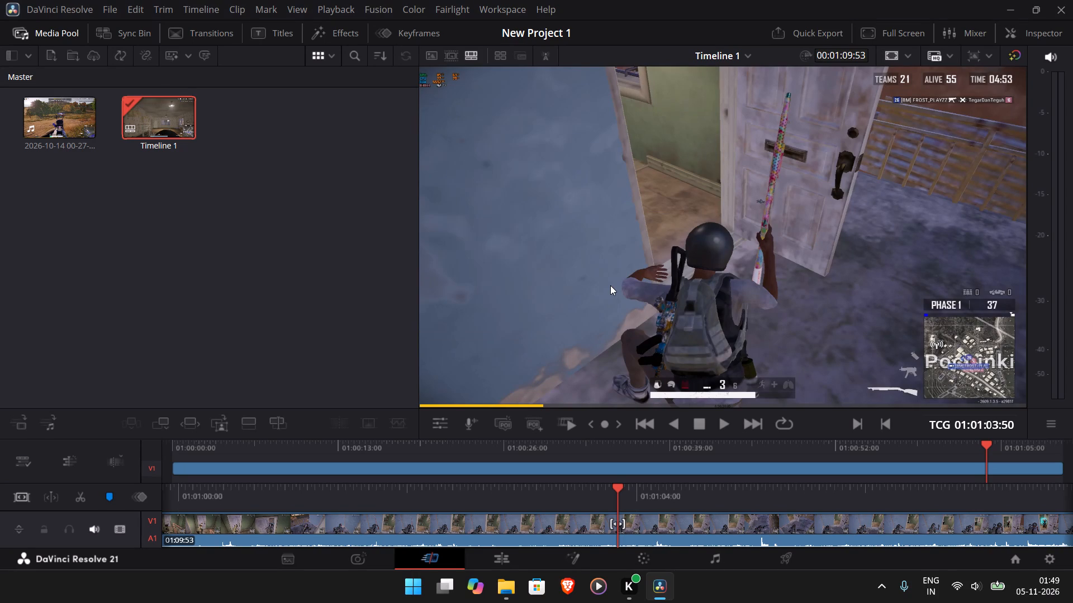
Remove Timeline 1 from the media pool.
click(163, 114)
right_click(163, 114)
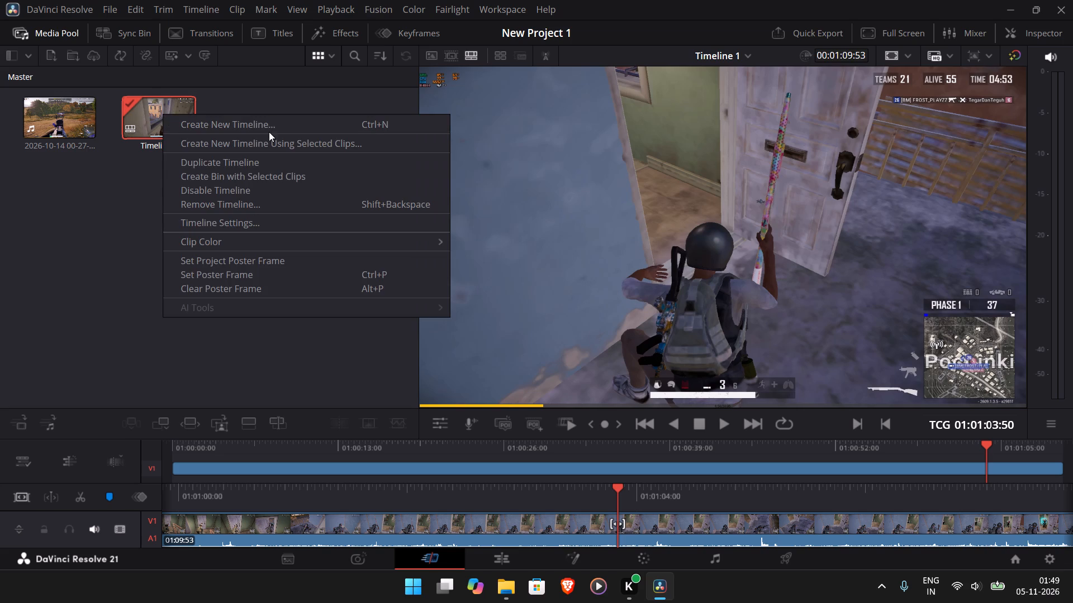
click(311, 207)
click(657, 352)
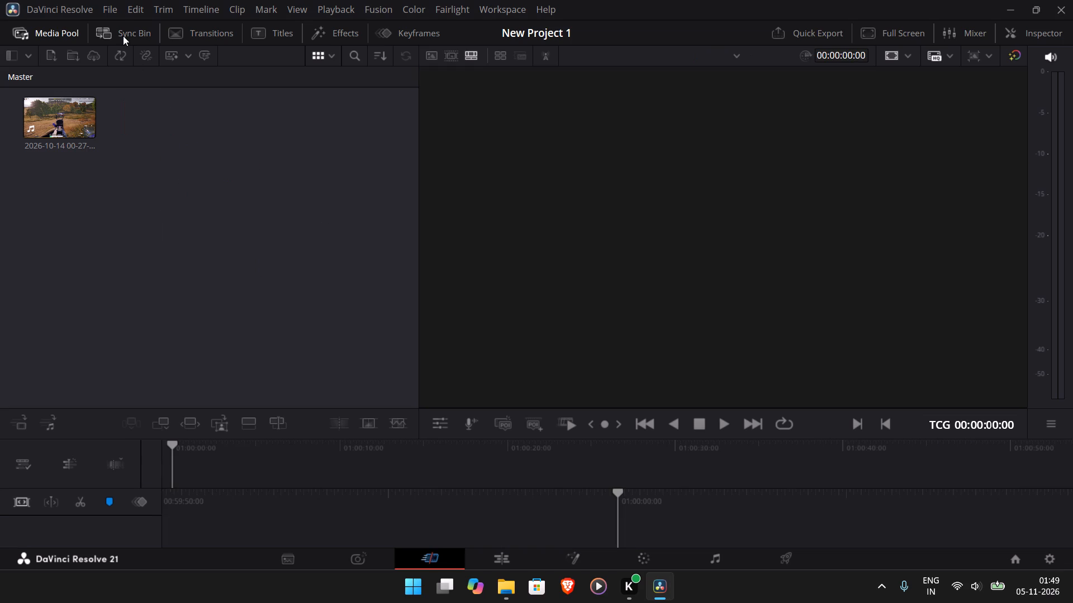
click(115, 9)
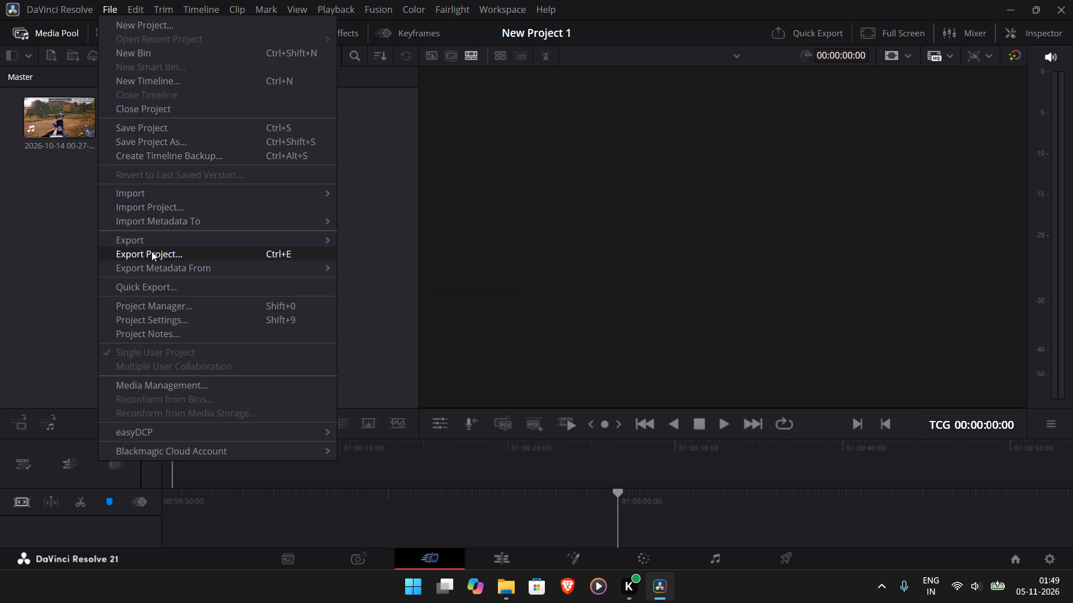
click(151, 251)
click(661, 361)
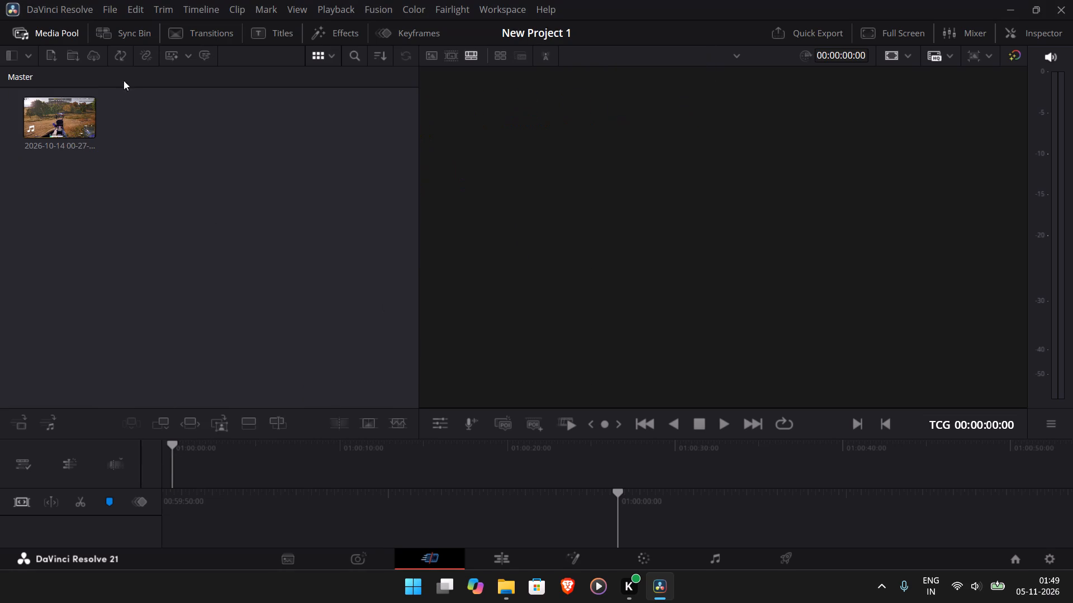
click(100, 8)
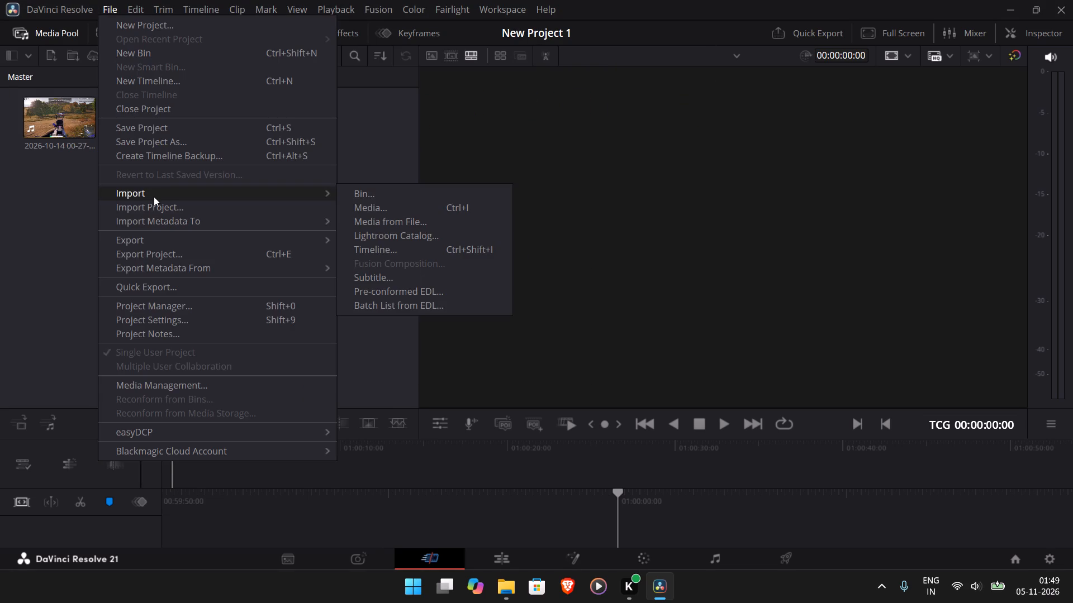
click(418, 210)
scroll(396, 214, down, 1)
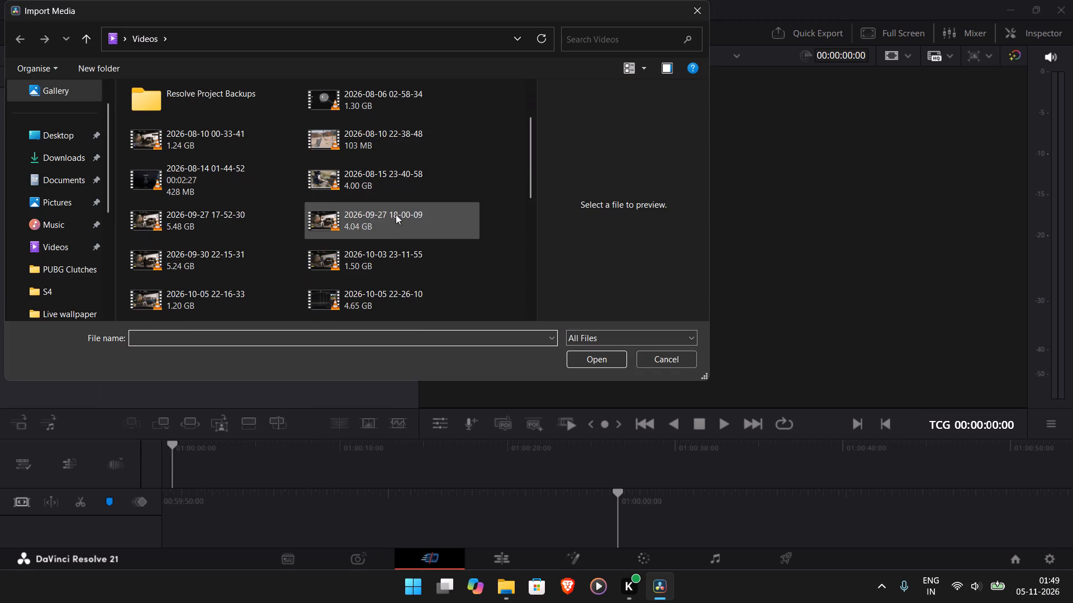
drag(531, 176, 529, 212)
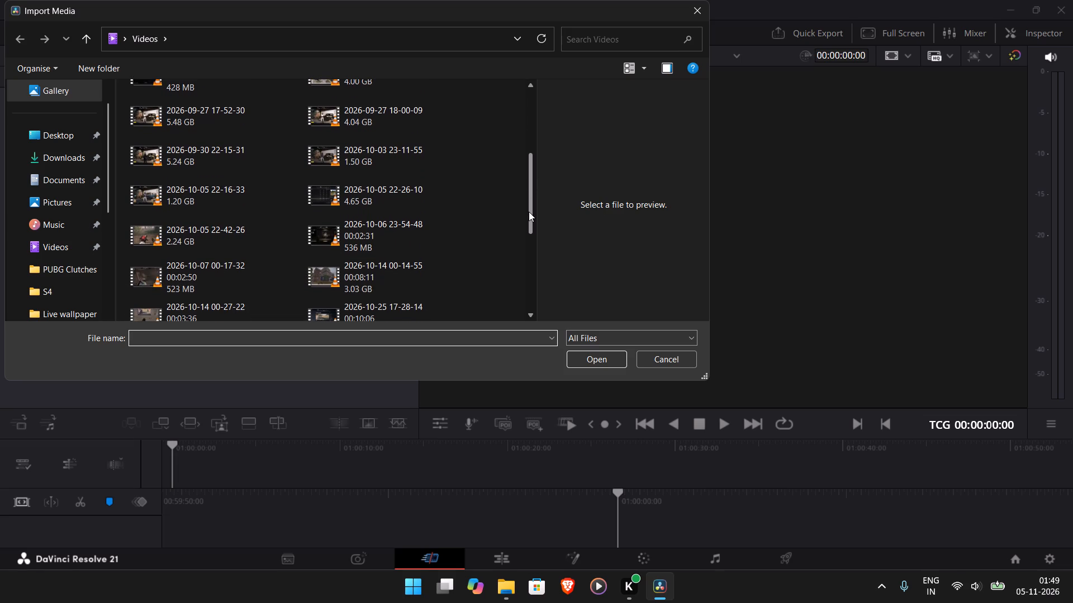
drag(529, 212, 532, 219)
click(414, 258)
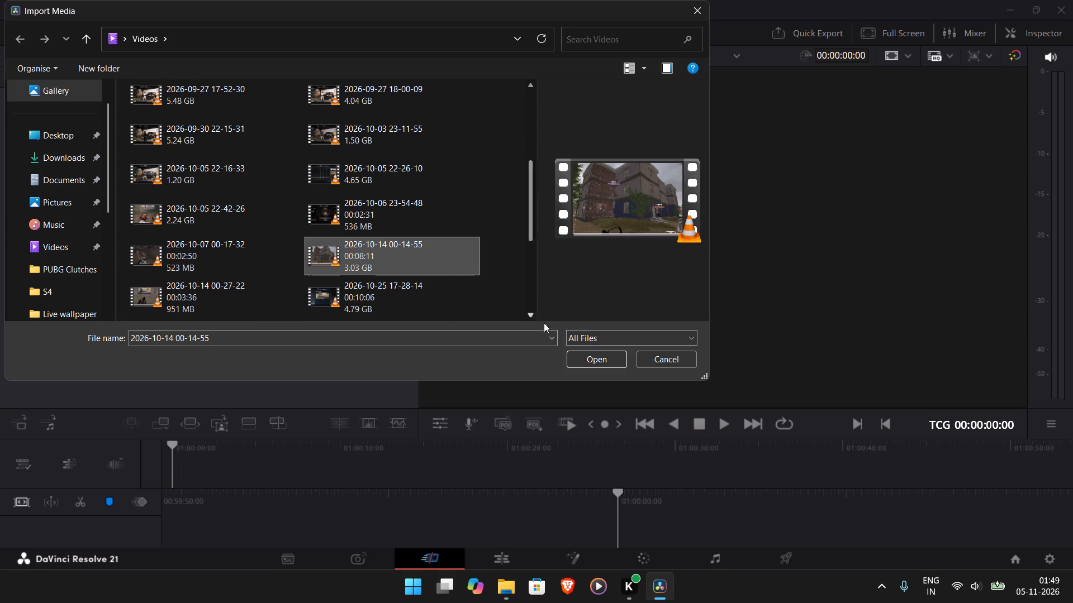
click(615, 360)
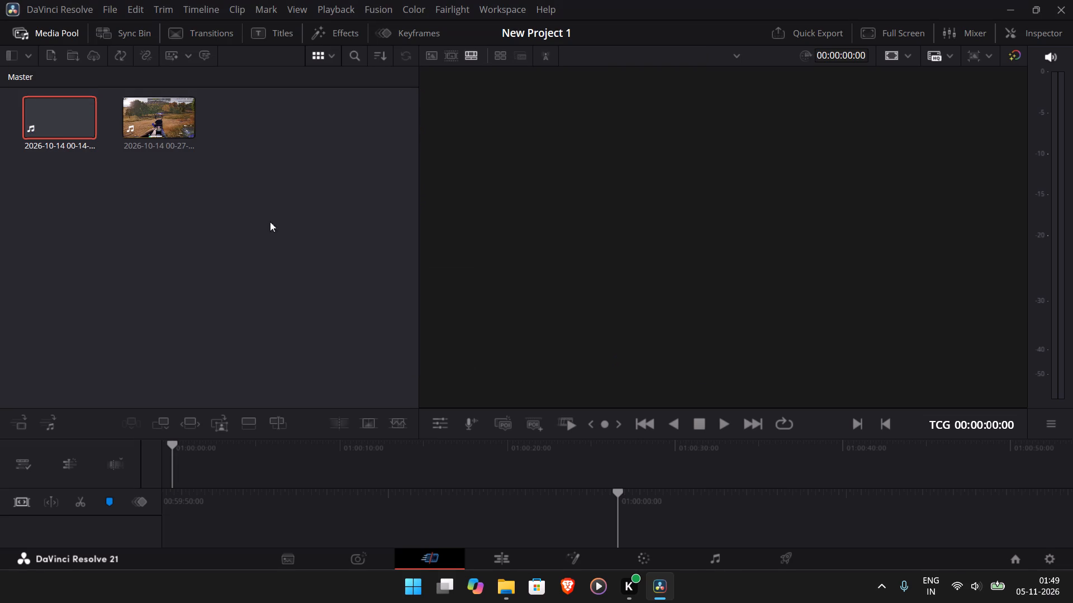
drag(55, 112, 202, 456)
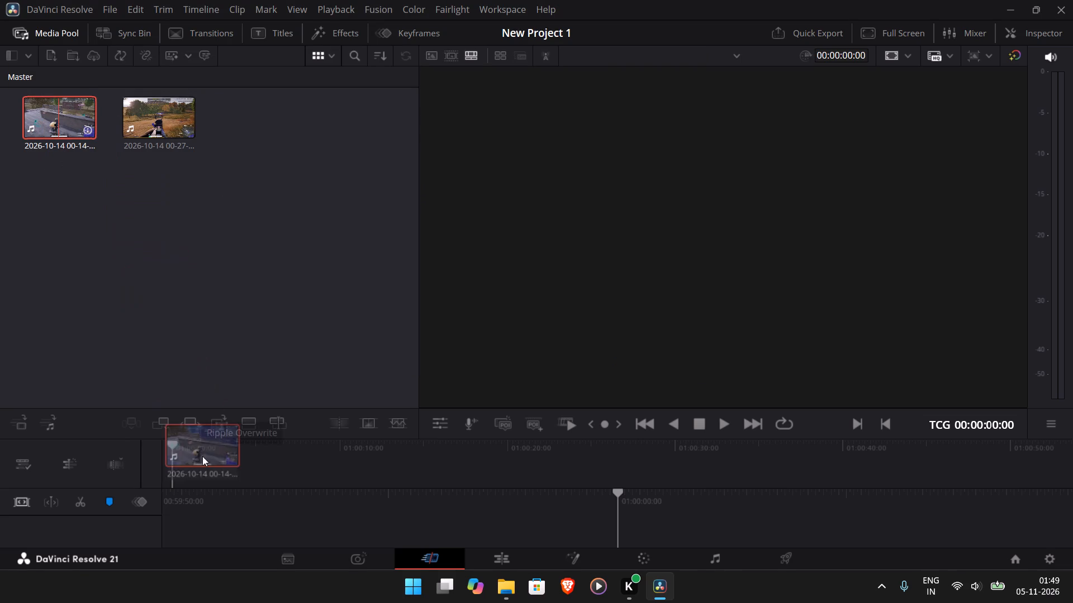
drag(202, 456, 203, 457)
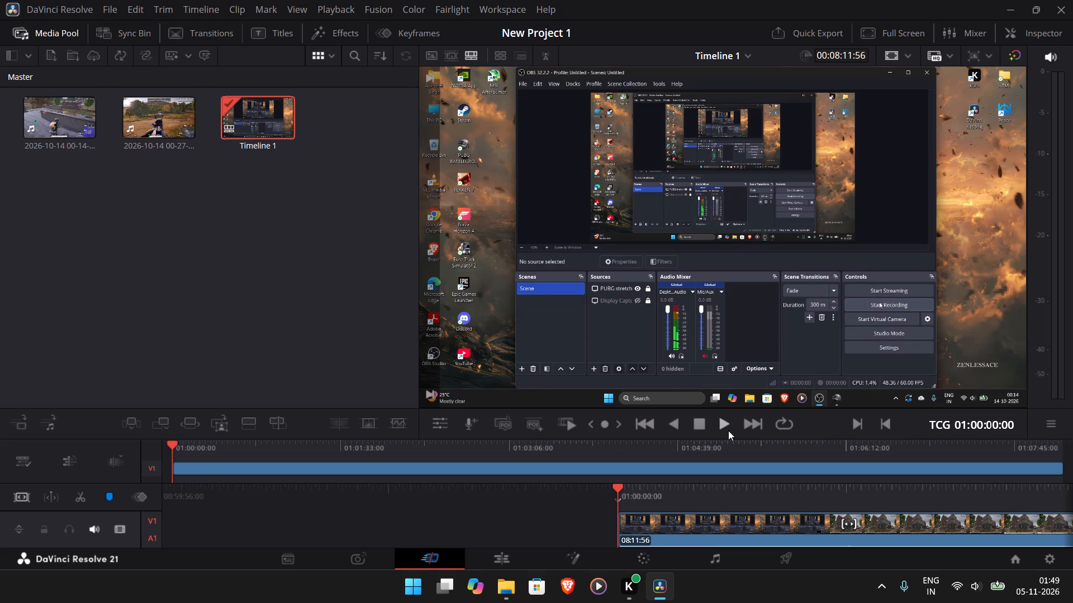
click(728, 430)
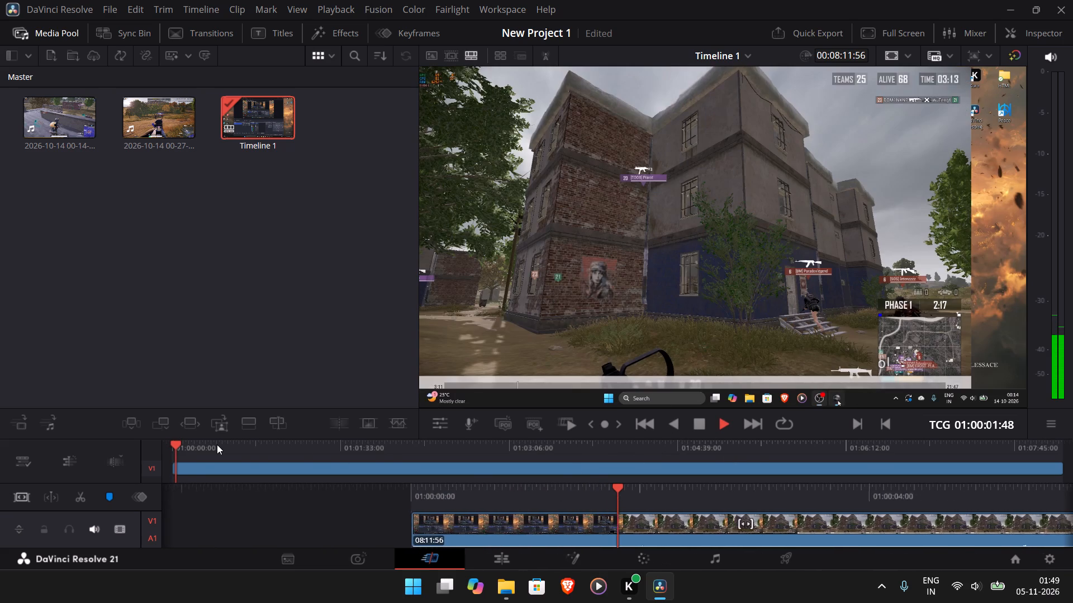
click(217, 444)
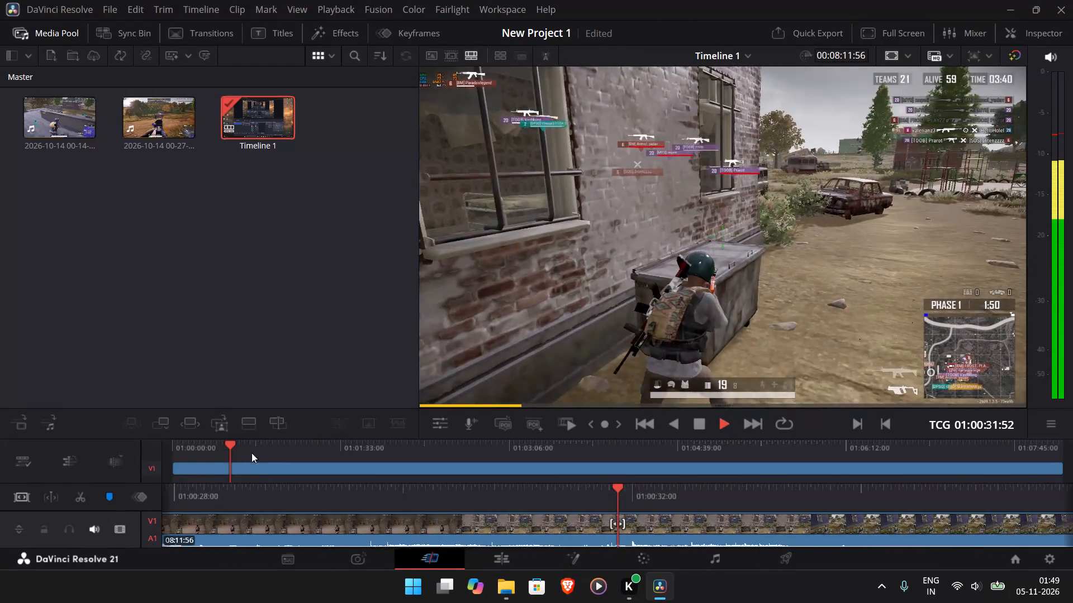
click(255, 446)
click(289, 444)
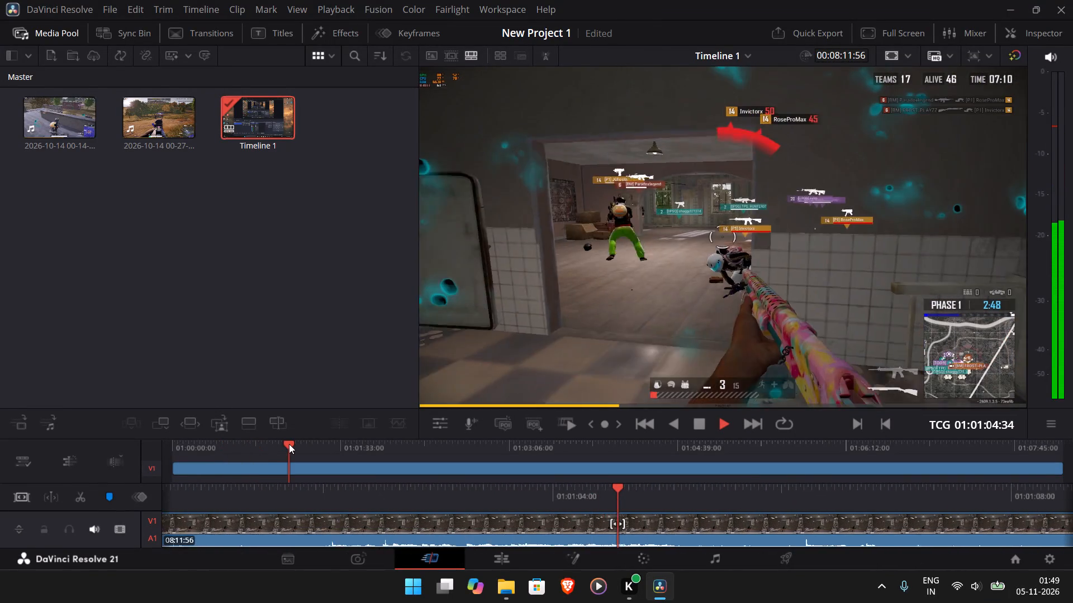
click(348, 444)
click(417, 448)
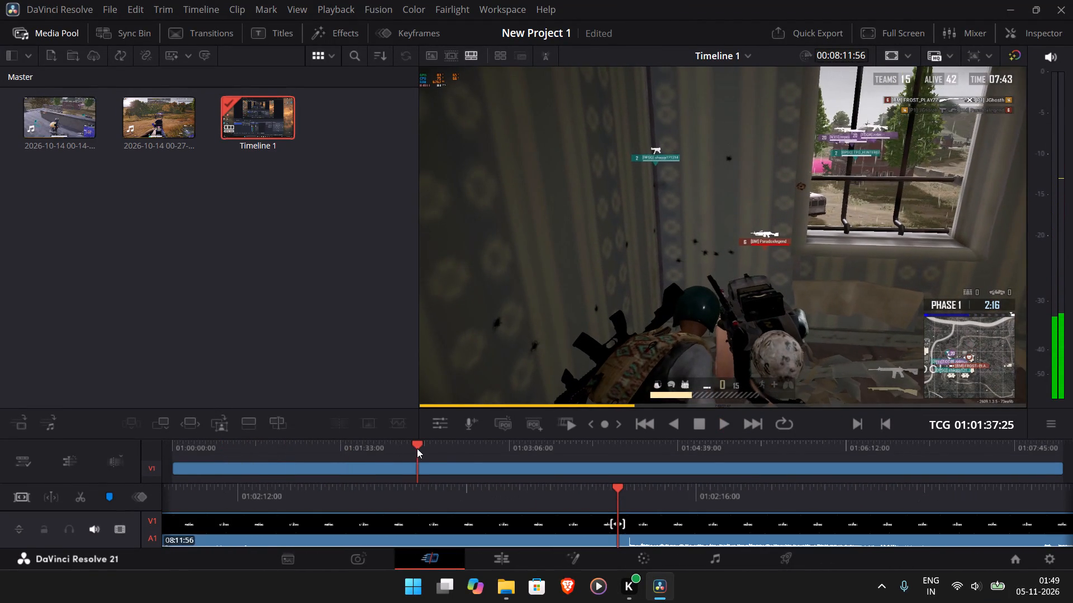
click(480, 447)
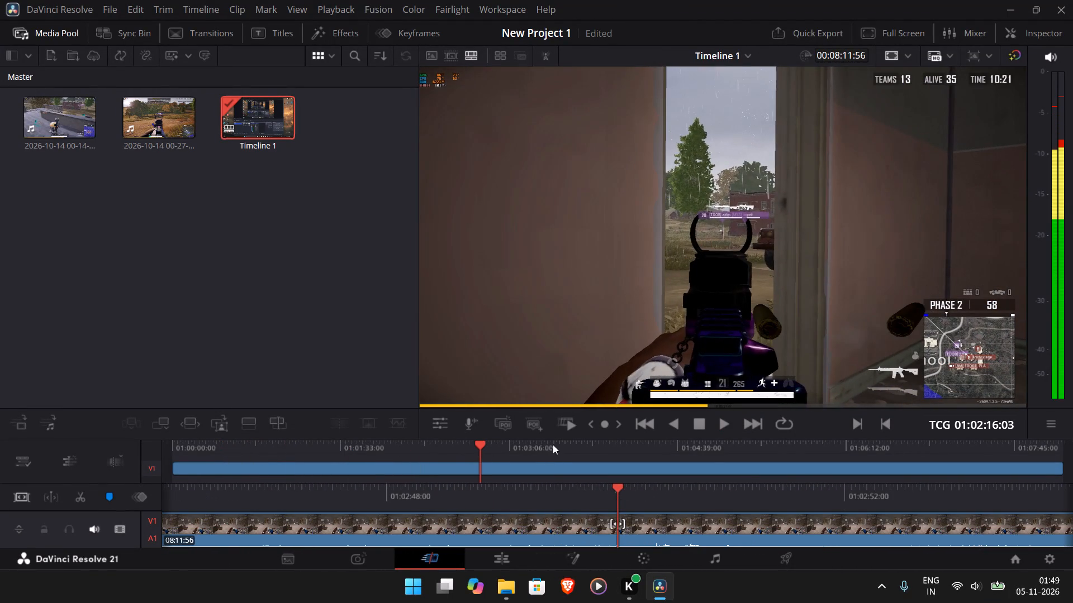
click(563, 447)
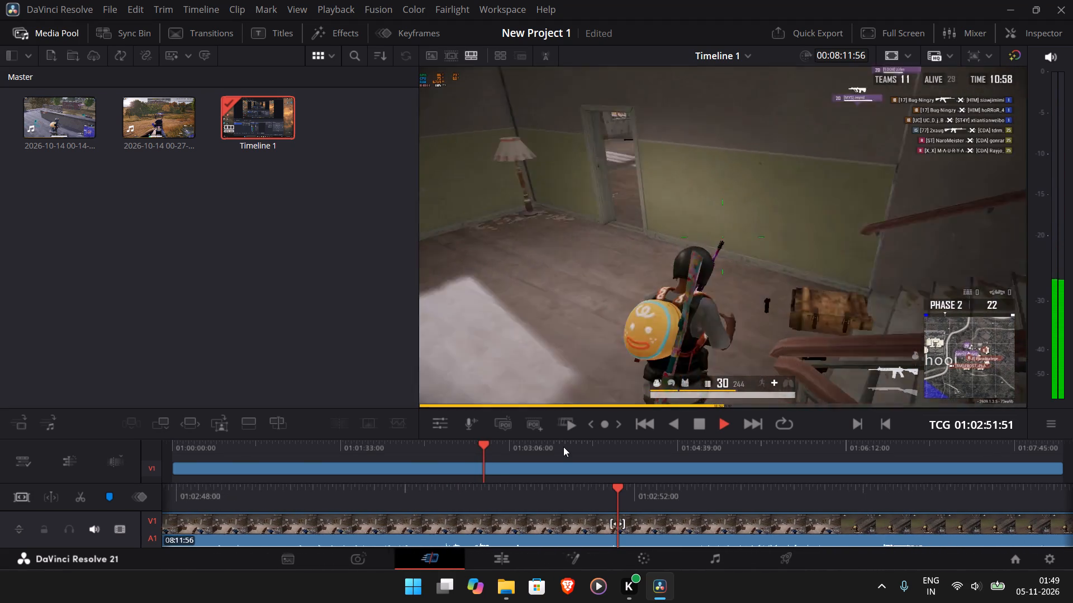
click(575, 451)
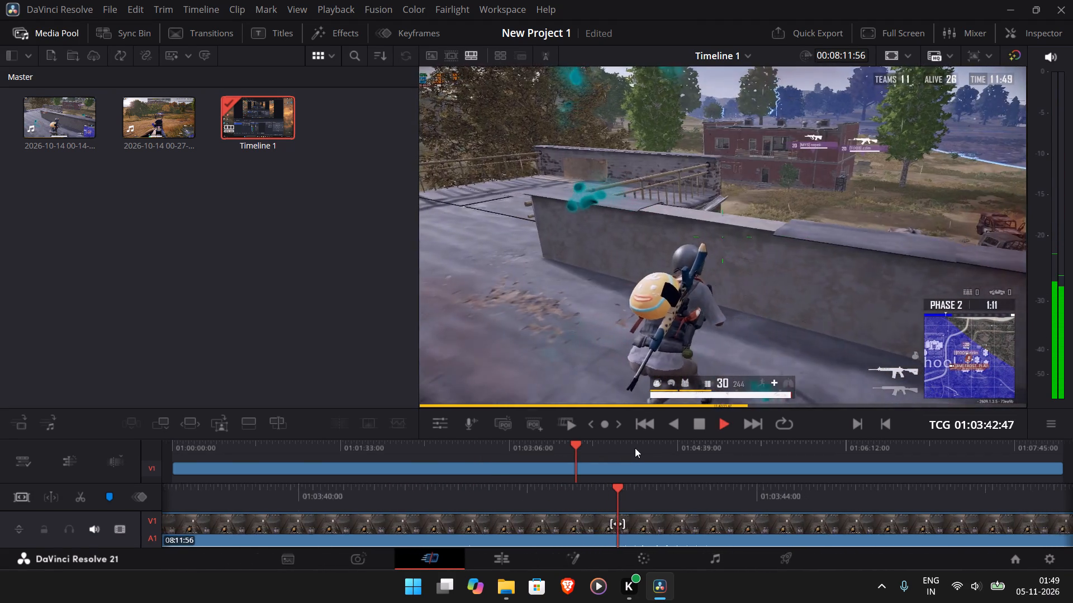
click(515, 444)
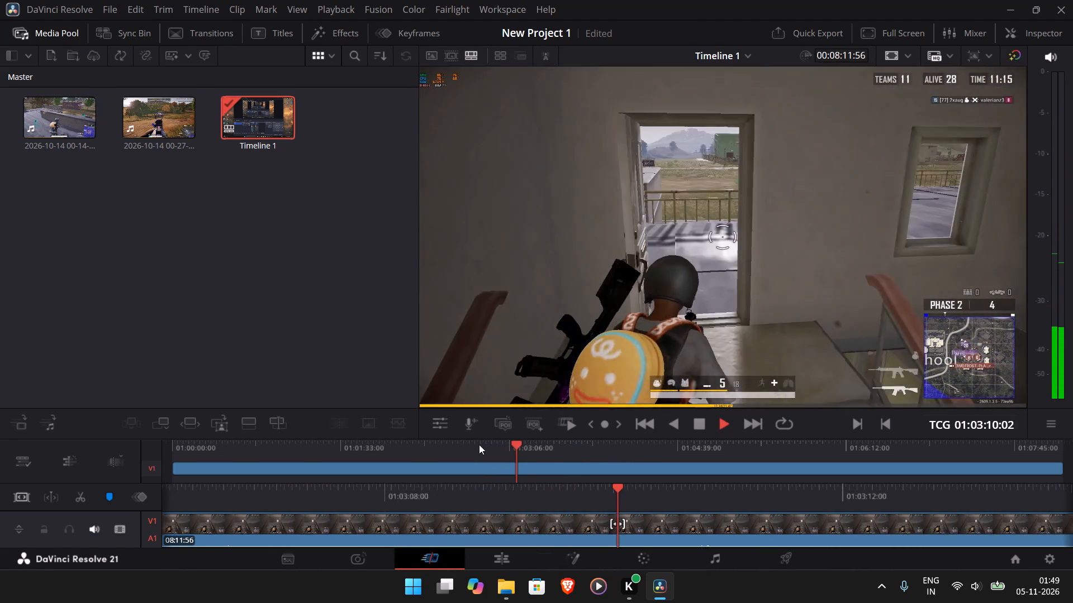
click(479, 444)
click(444, 444)
click(444, 444)
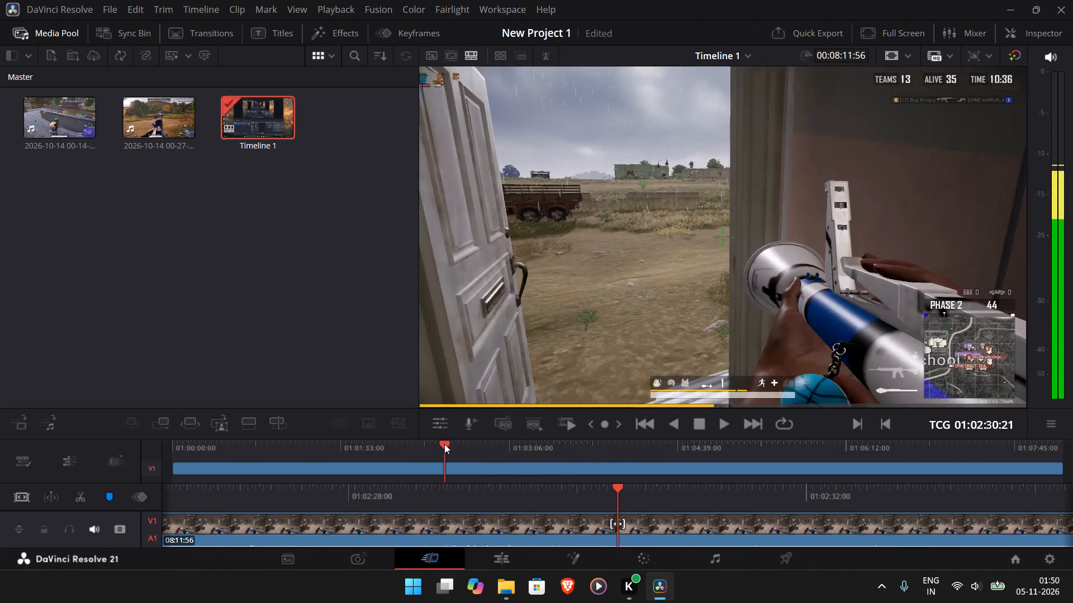
click(405, 442)
click(367, 444)
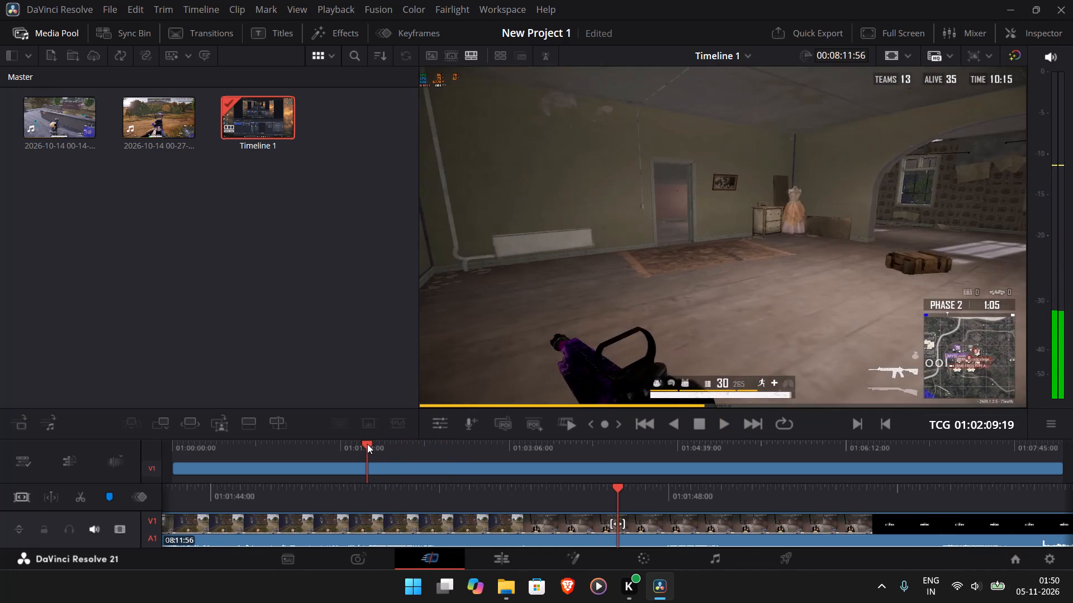
click(329, 442)
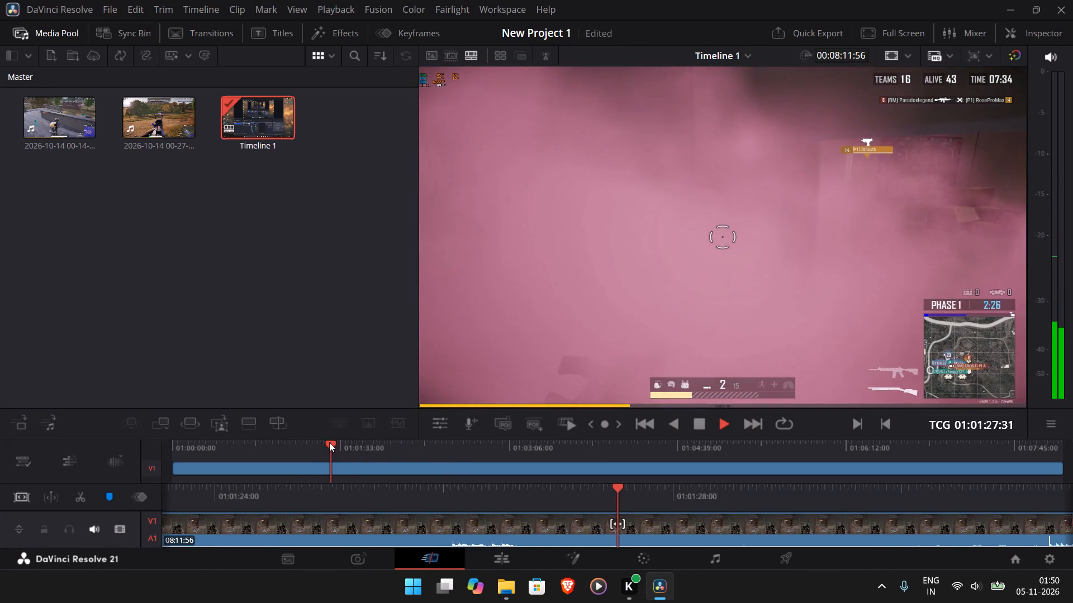
click(308, 441)
click(240, 441)
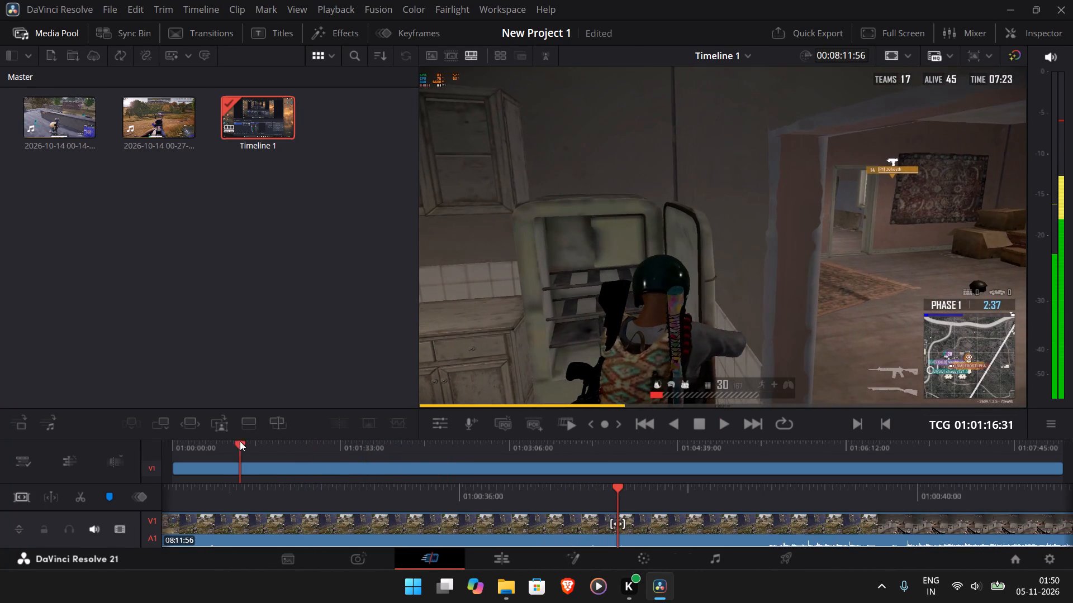
click(556, 445)
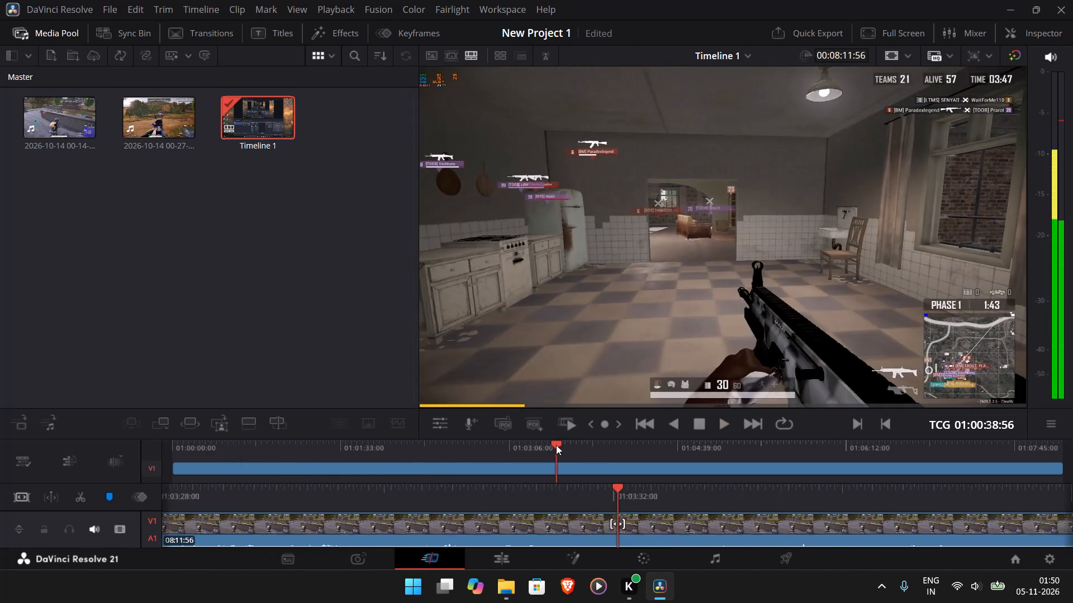
click(641, 446)
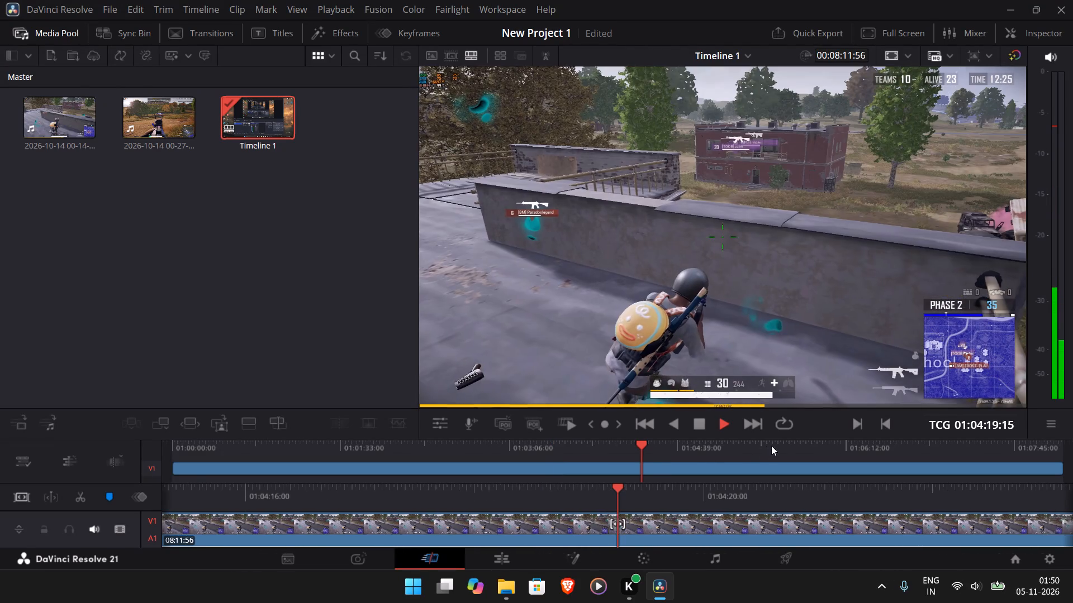
click(787, 444)
click(890, 442)
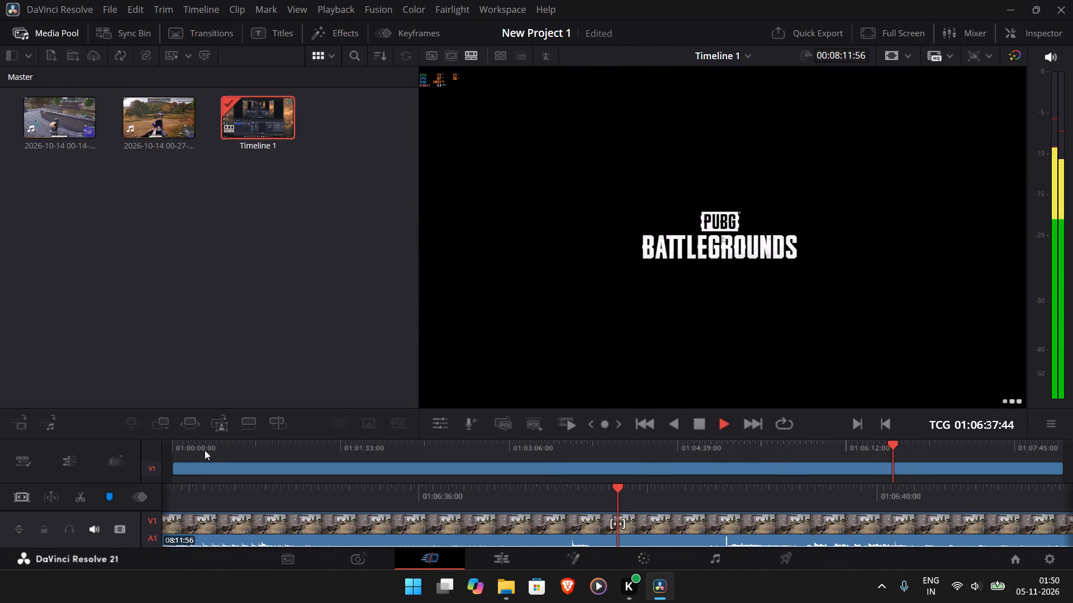
click(205, 451)
drag(173, 444, 136, 450)
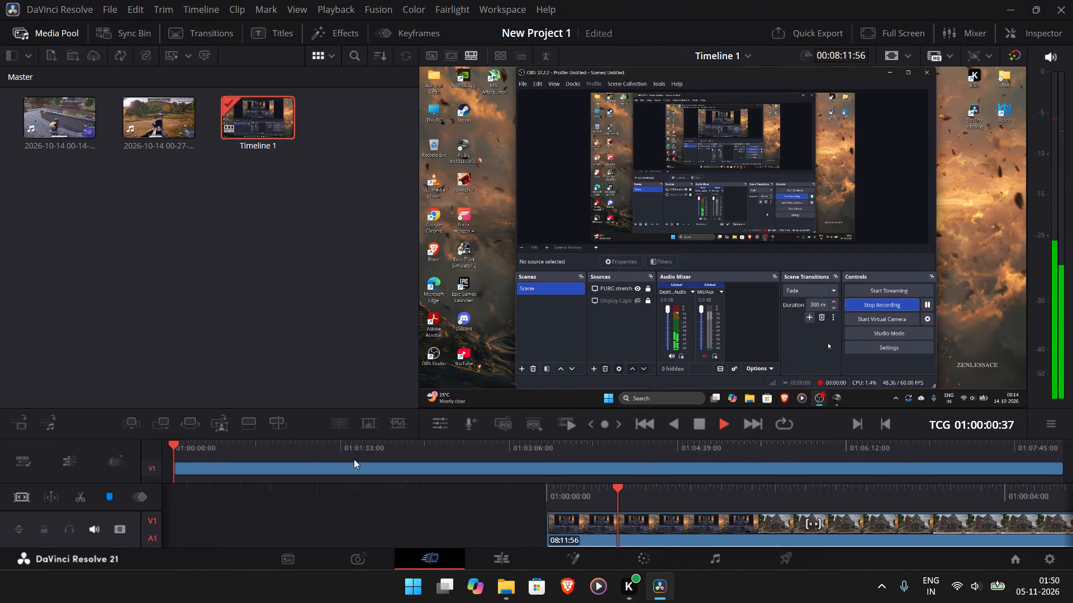
Play from about 20 seconds in and split the clip at about 01:00:21:52 and again about 4 seconds further on.
click(207, 446)
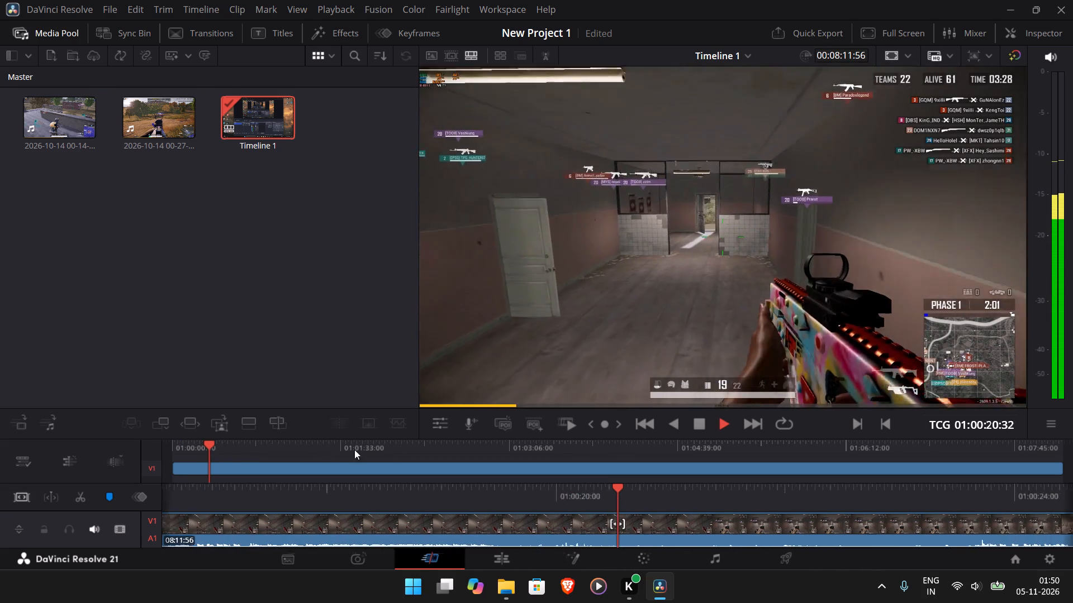
click(80, 501)
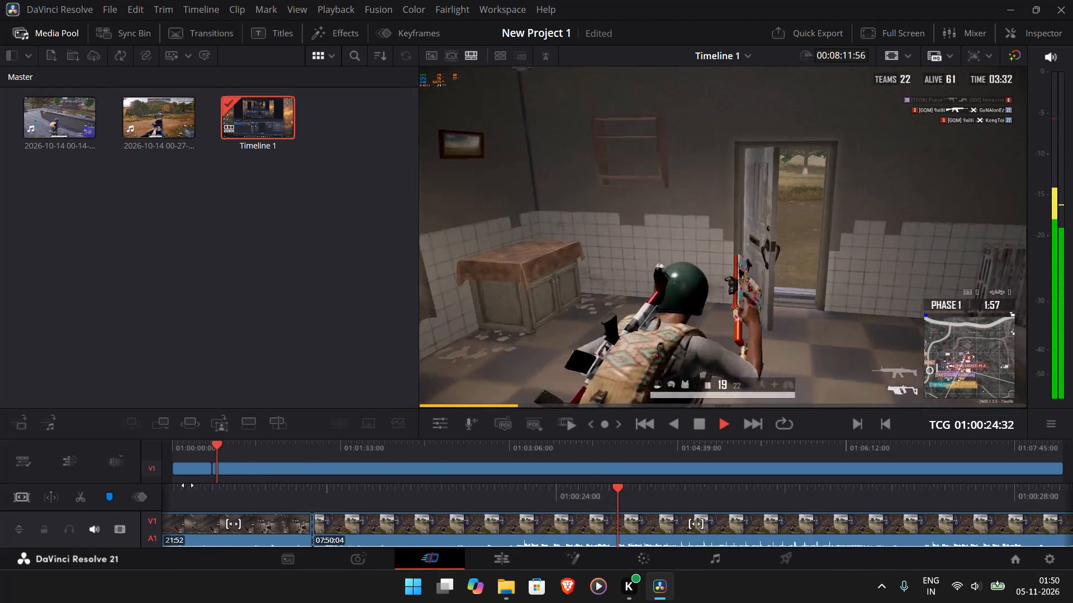
click(81, 496)
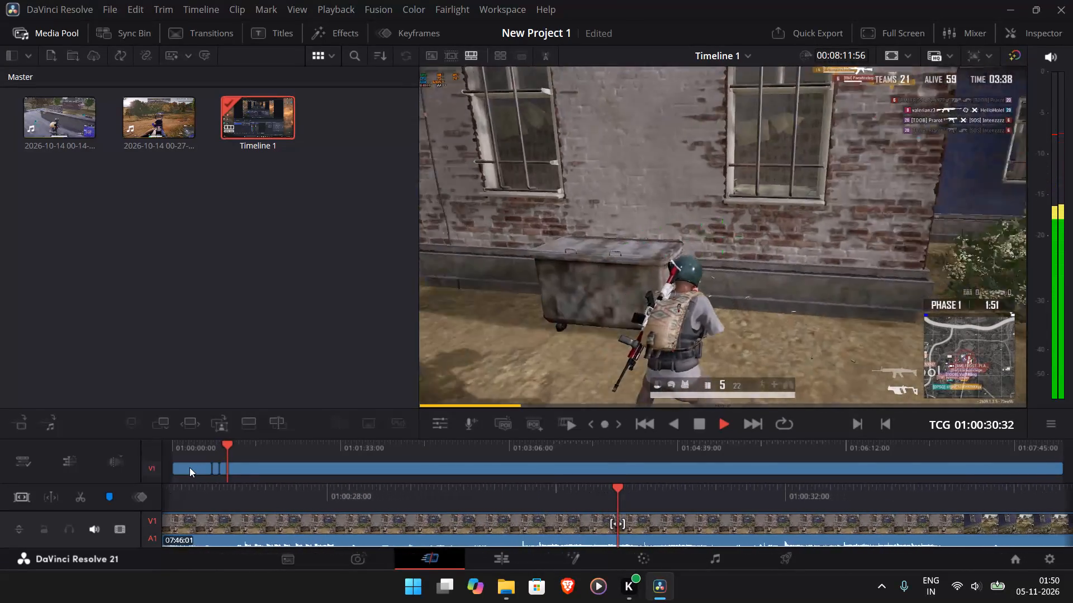
Cut the opening segment, 21:52 long, from the start of the timeline.
click(189, 467)
right_click(189, 467)
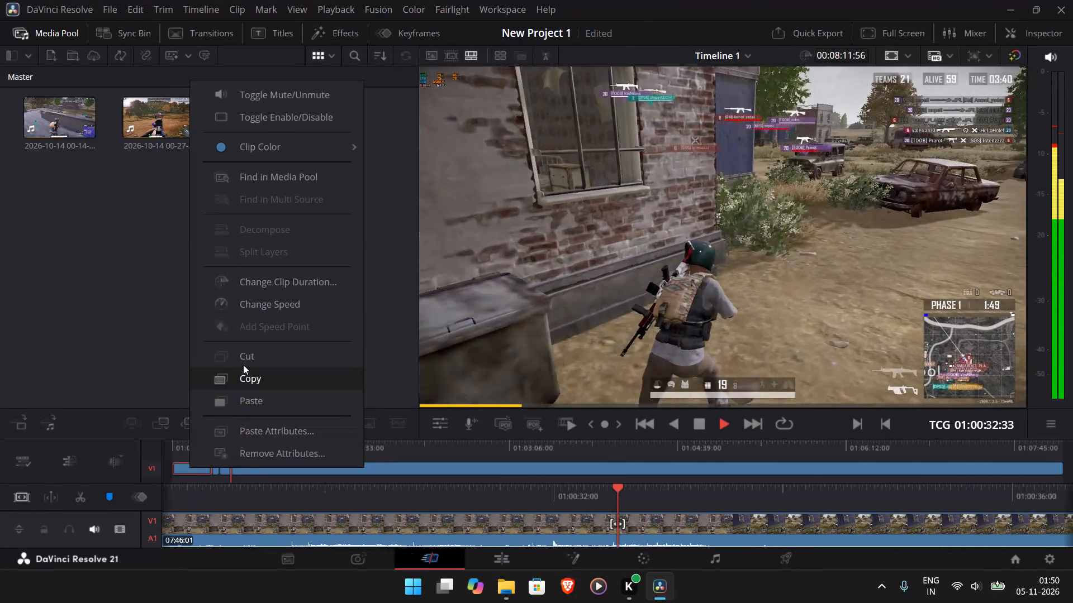
click(251, 358)
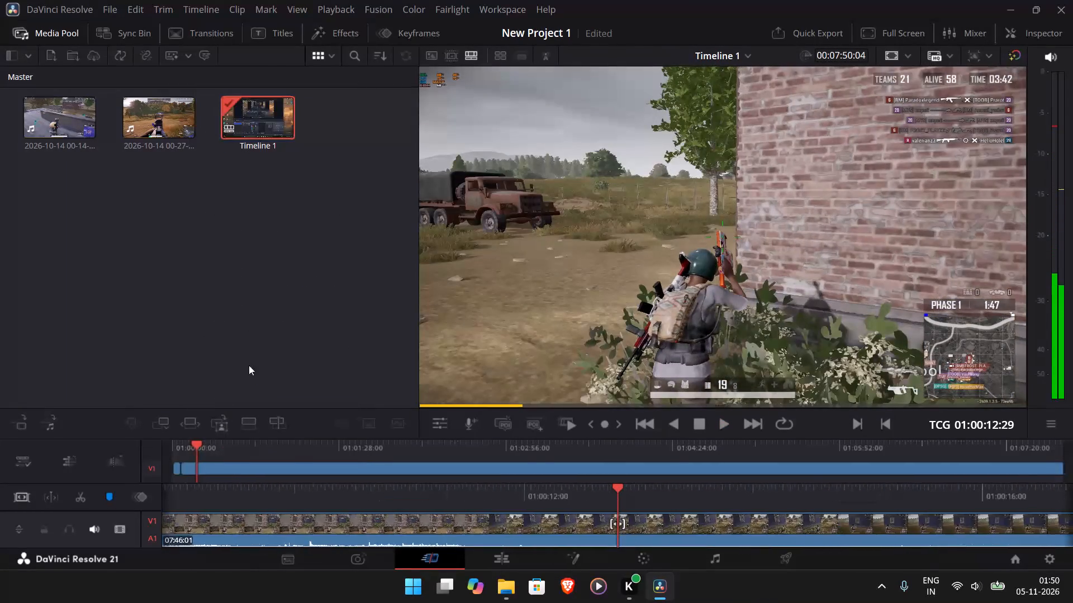
Replay around 01:00:12 and split the clip at about 01:00:13:50, ending the fight's opening shot.
click(673, 422)
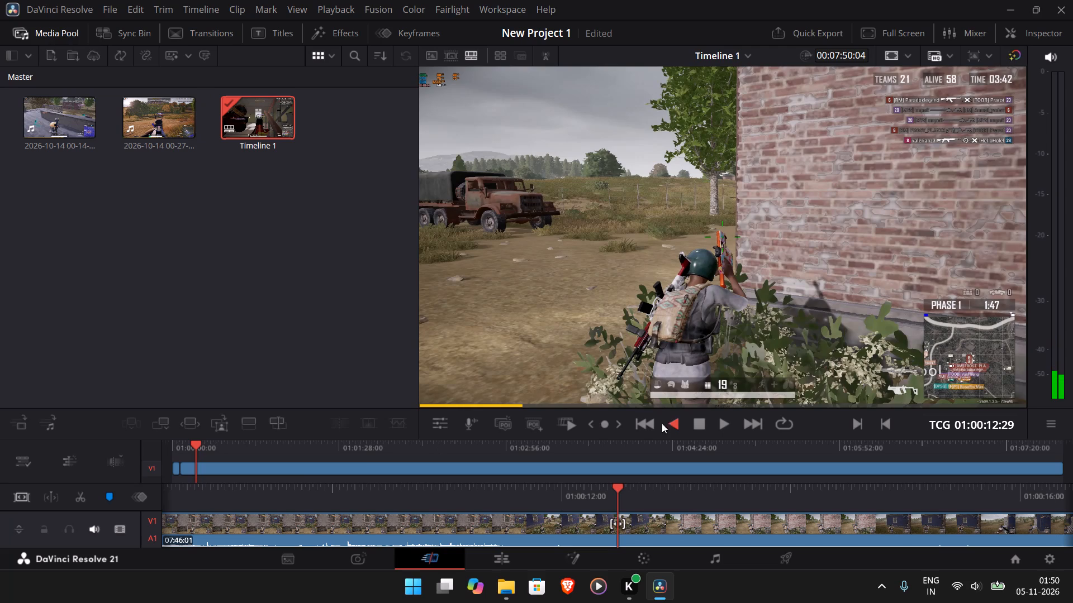
click(674, 425)
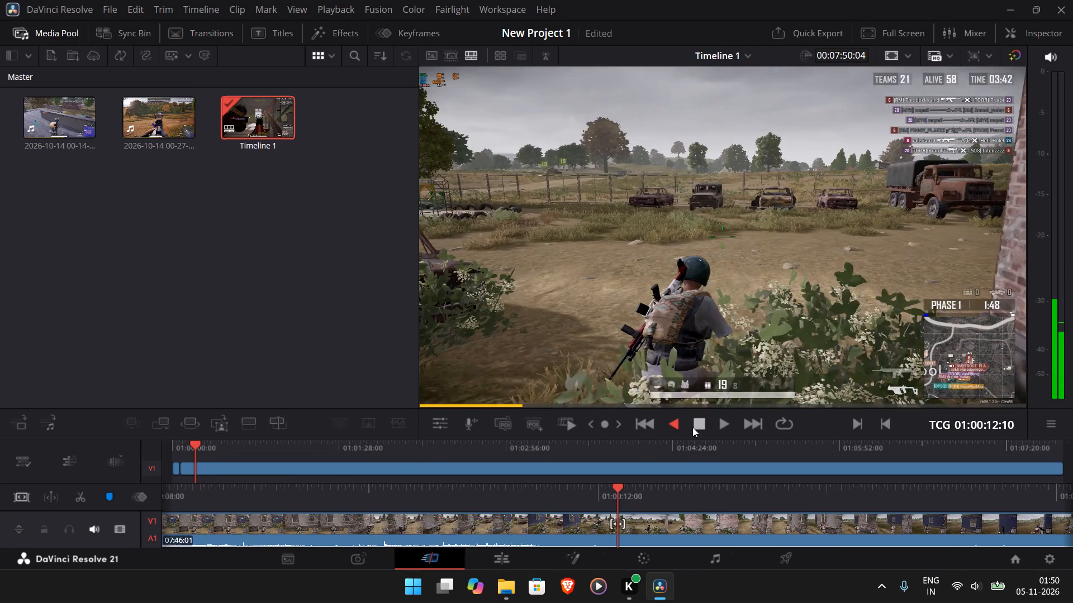
click(726, 425)
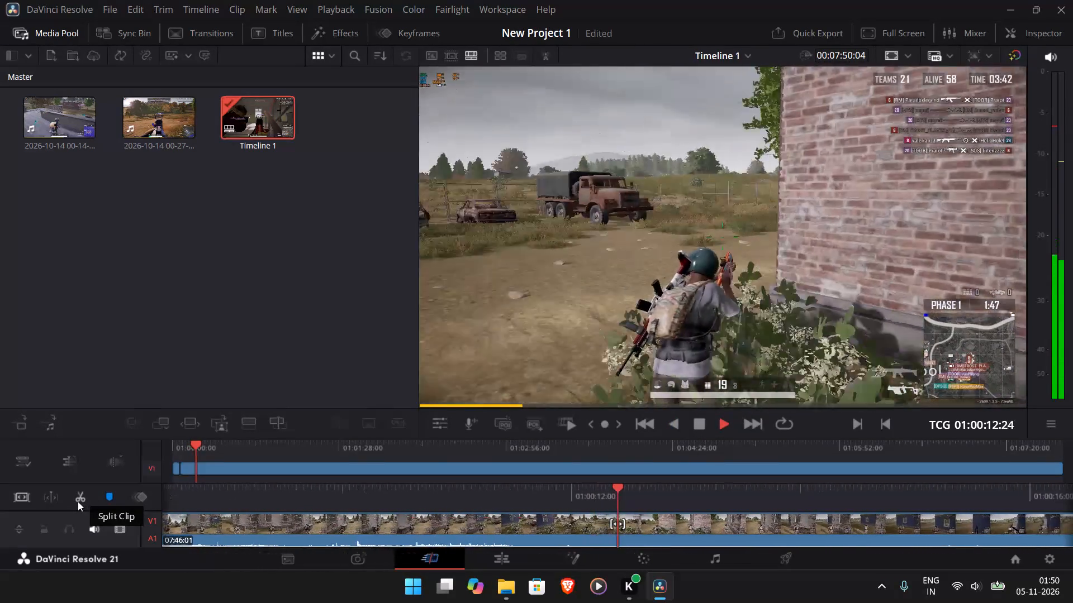
click(78, 500)
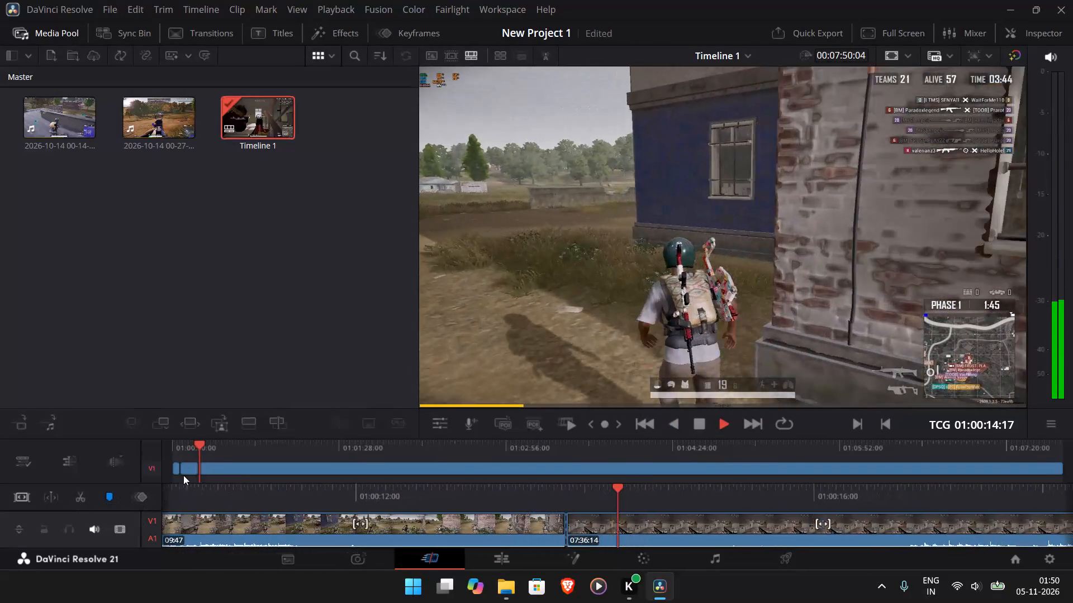
Cut the short segment, about 4 seconds long, from the start of the timeline.
click(177, 468)
right_click(177, 468)
click(229, 351)
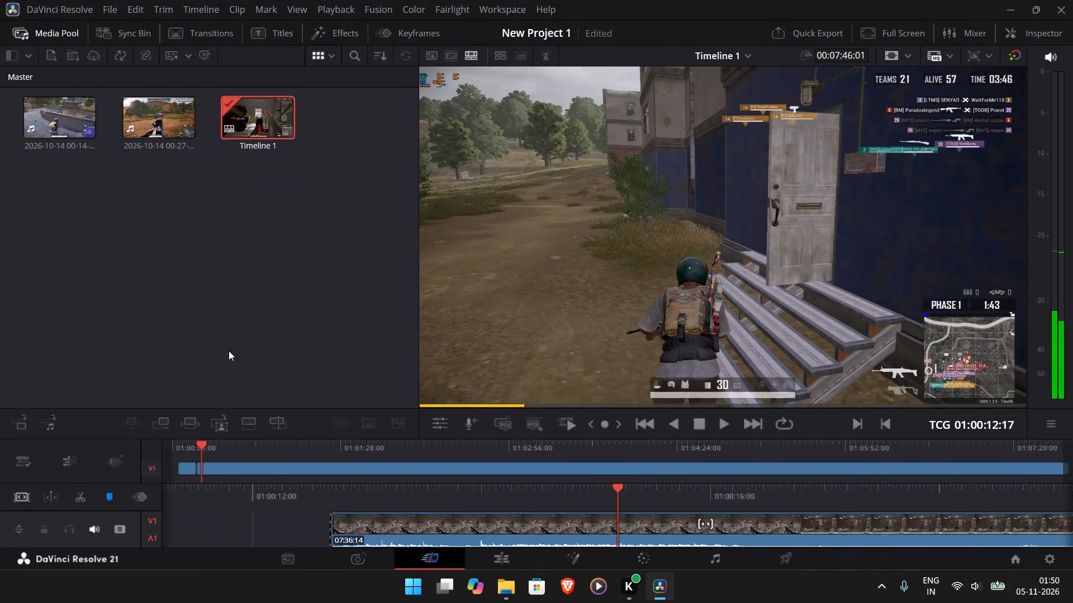
Skim forward through the long remaining clip and split it at about 01:03:25, during the rooftop scene.
click(721, 430)
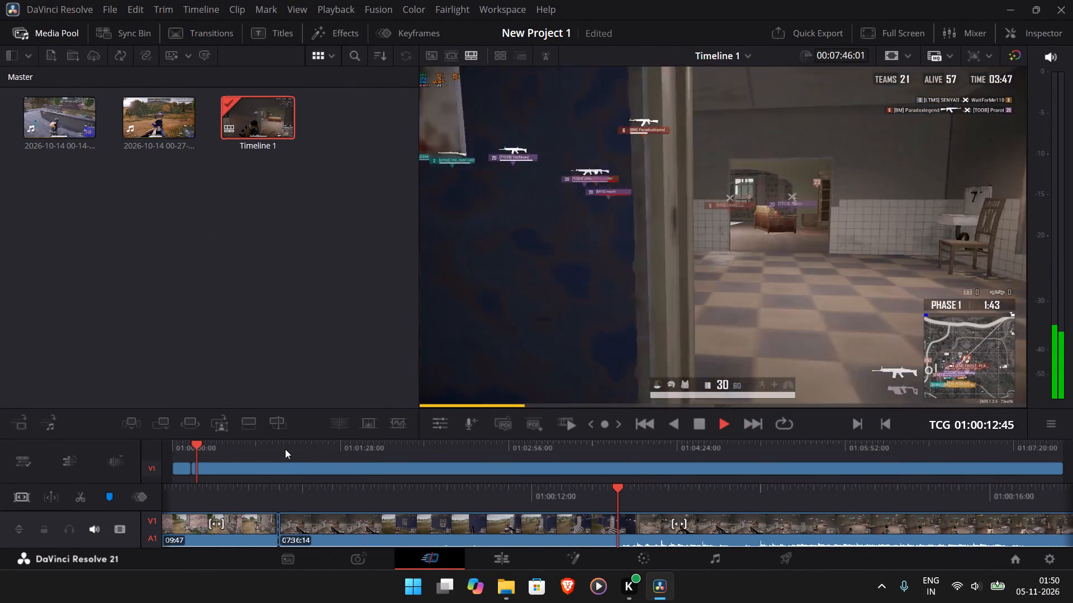
click(285, 449)
click(319, 449)
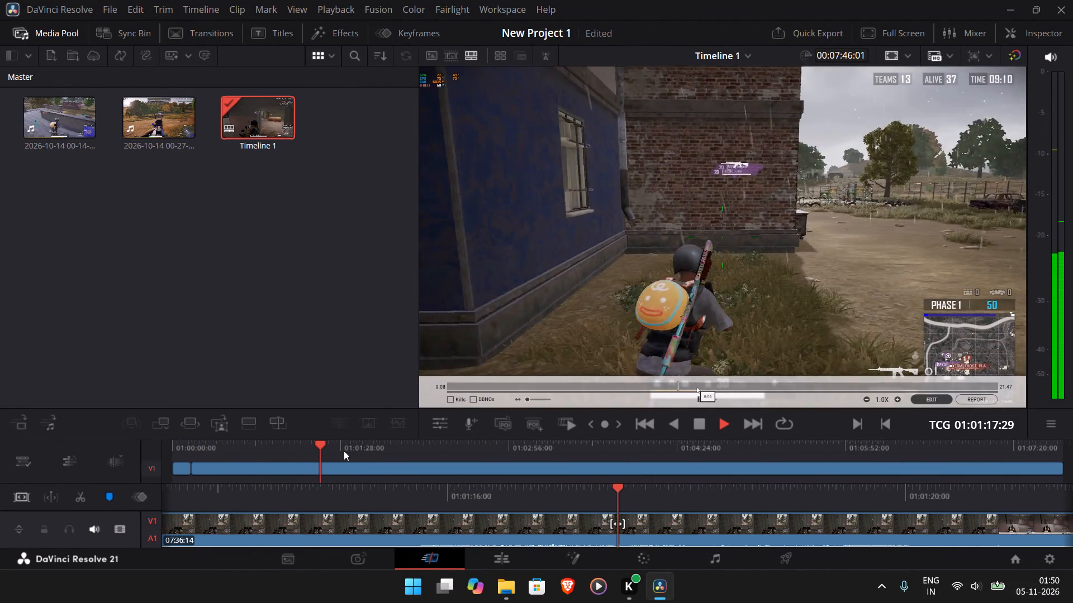
click(388, 450)
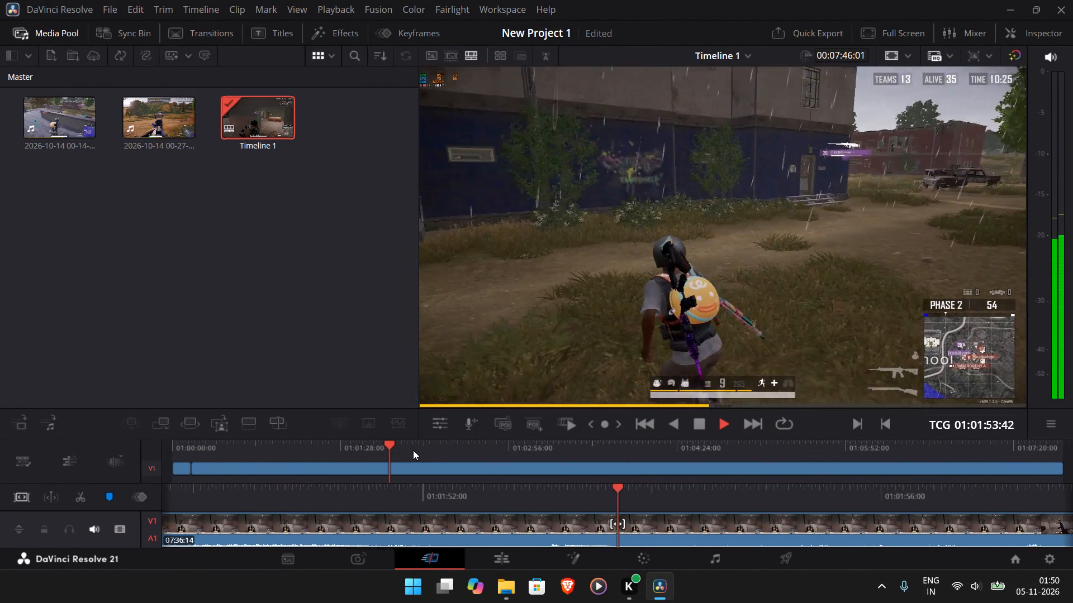
click(447, 443)
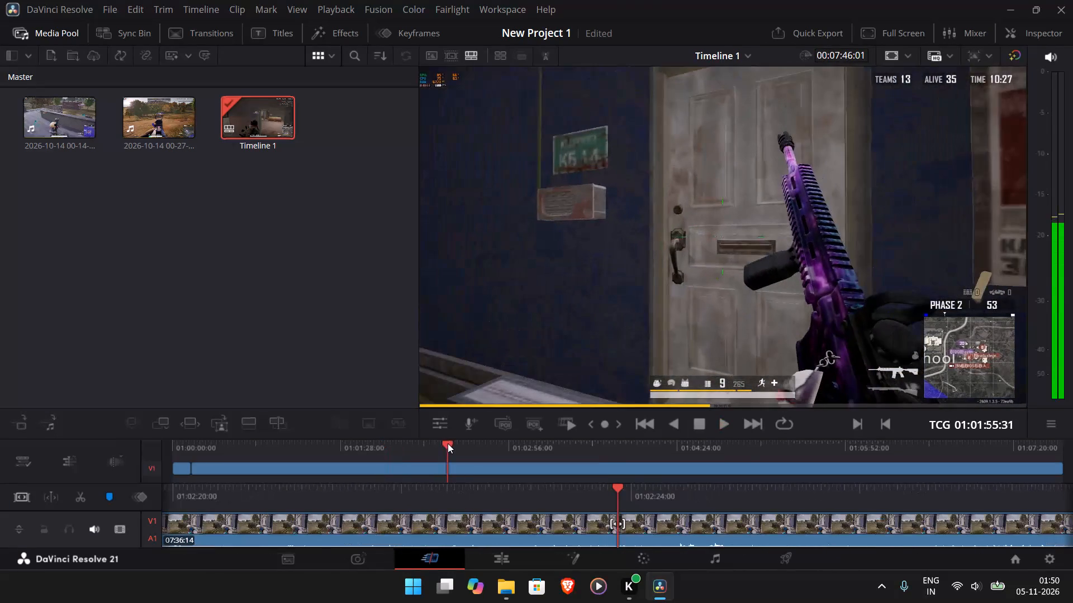
click(516, 446)
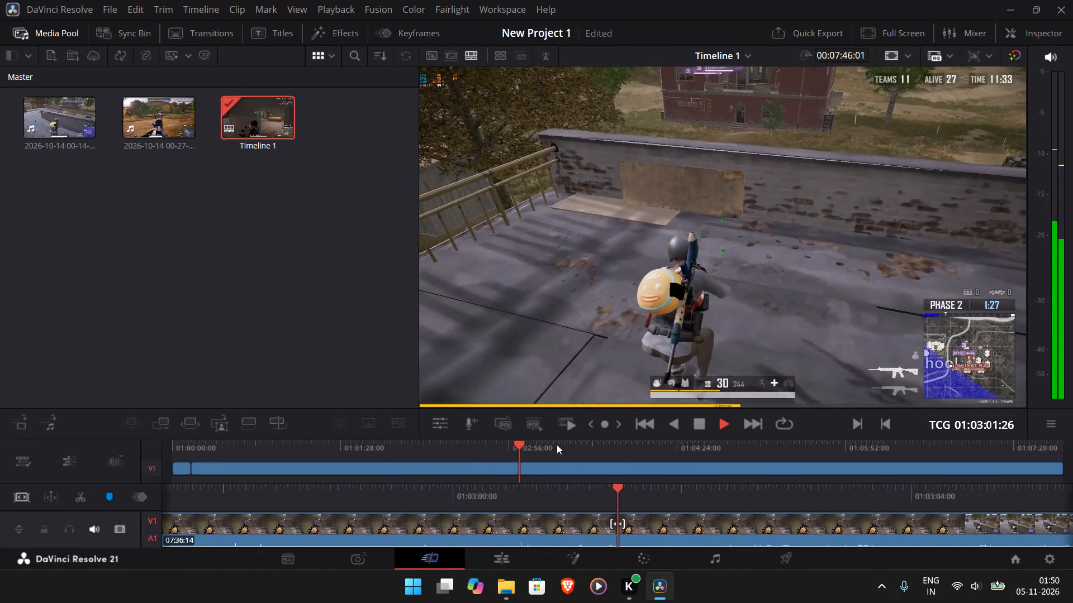
click(559, 443)
click(559, 443)
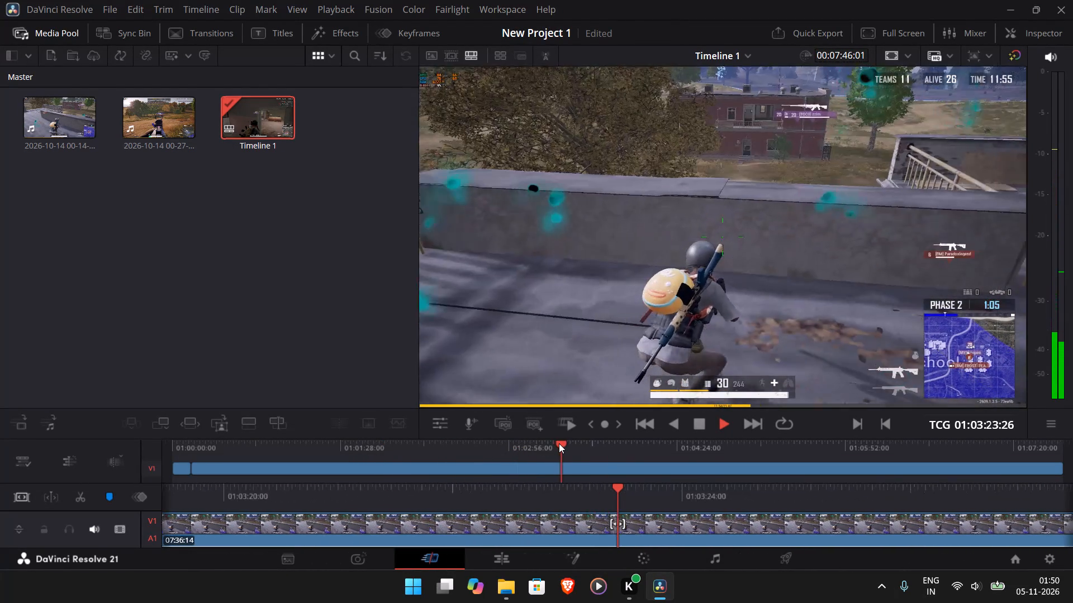
click(82, 499)
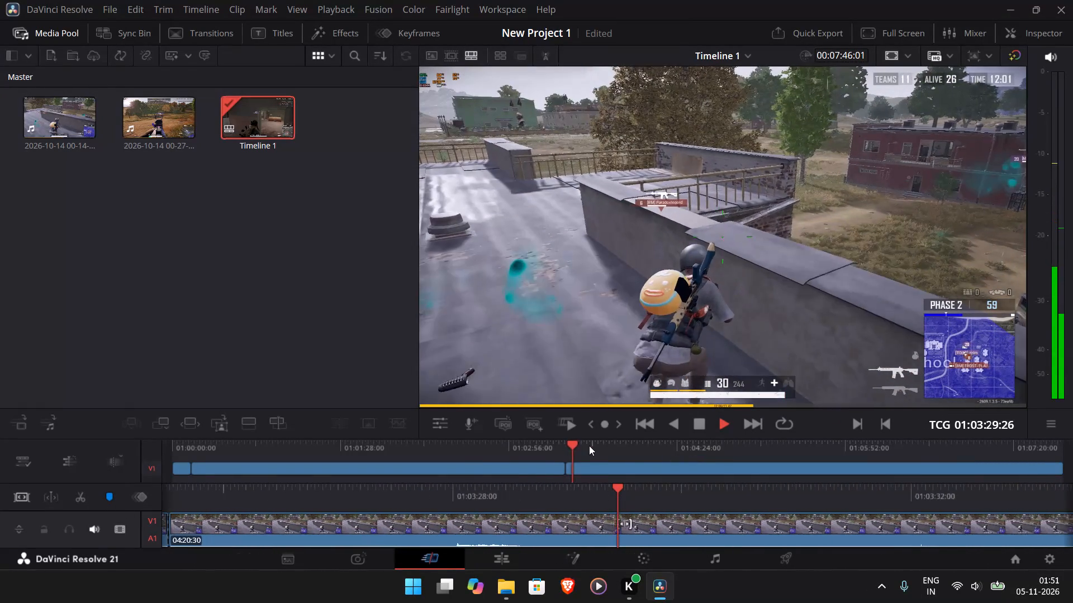
Split the rooftop clip again at about 01:03:51 and cut the 25:52 segment between the two splits.
click(589, 446)
click(609, 444)
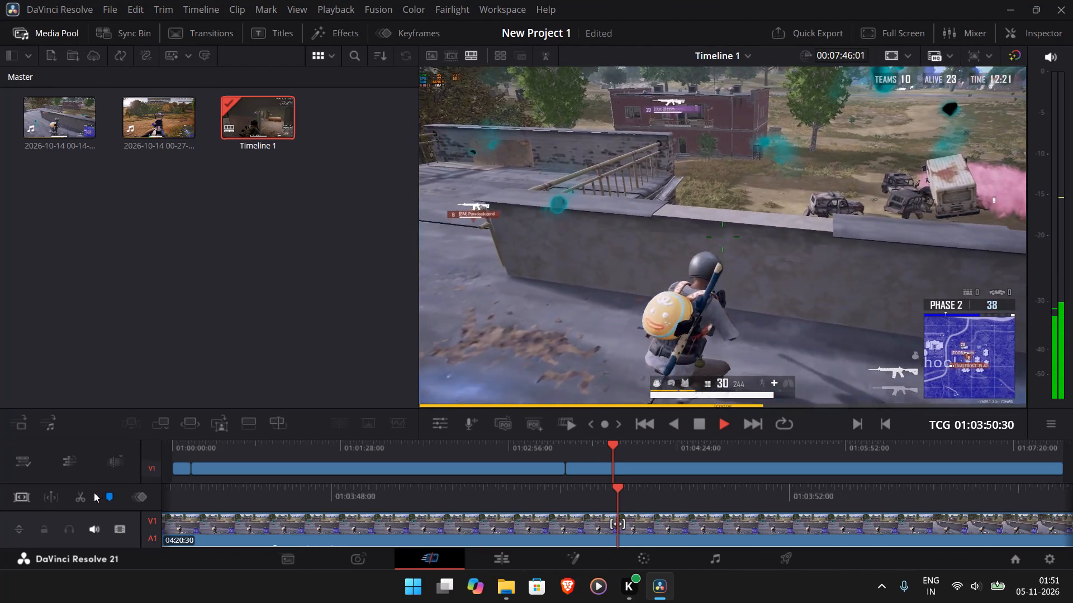
click(87, 493)
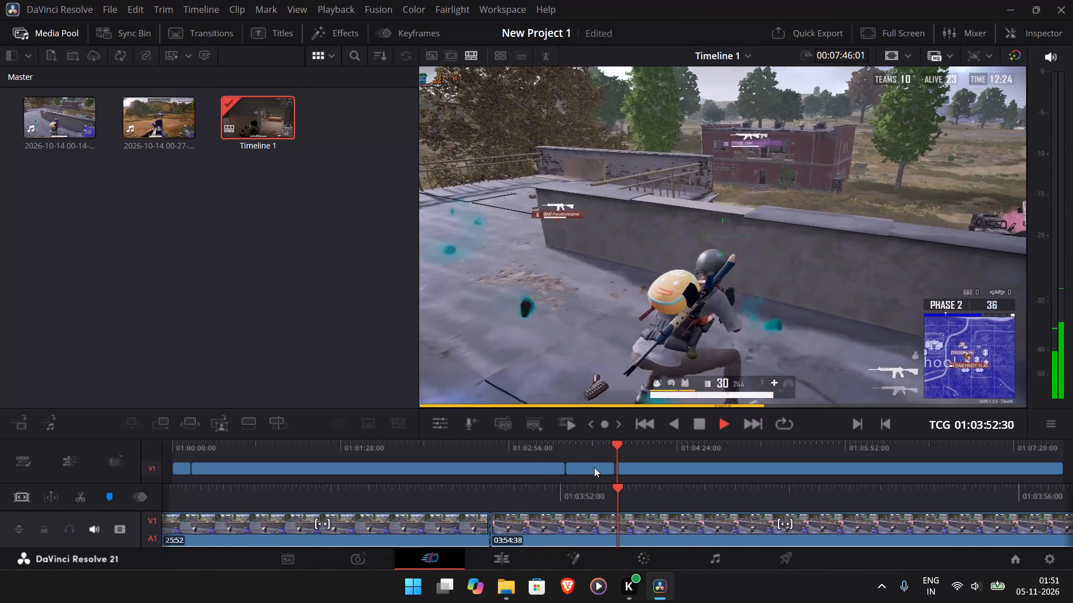
click(594, 467)
right_click(593, 467)
click(642, 364)
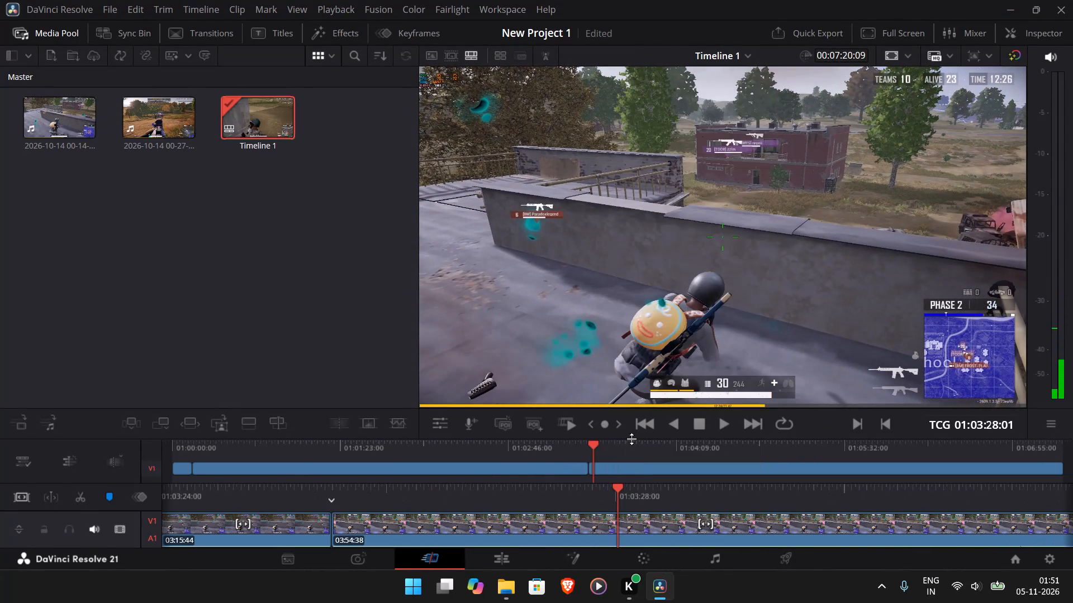
Cut the 03:15:44 segment between the 09:47 opening clip and the rooftop clip.
click(483, 465)
right_click(481, 465)
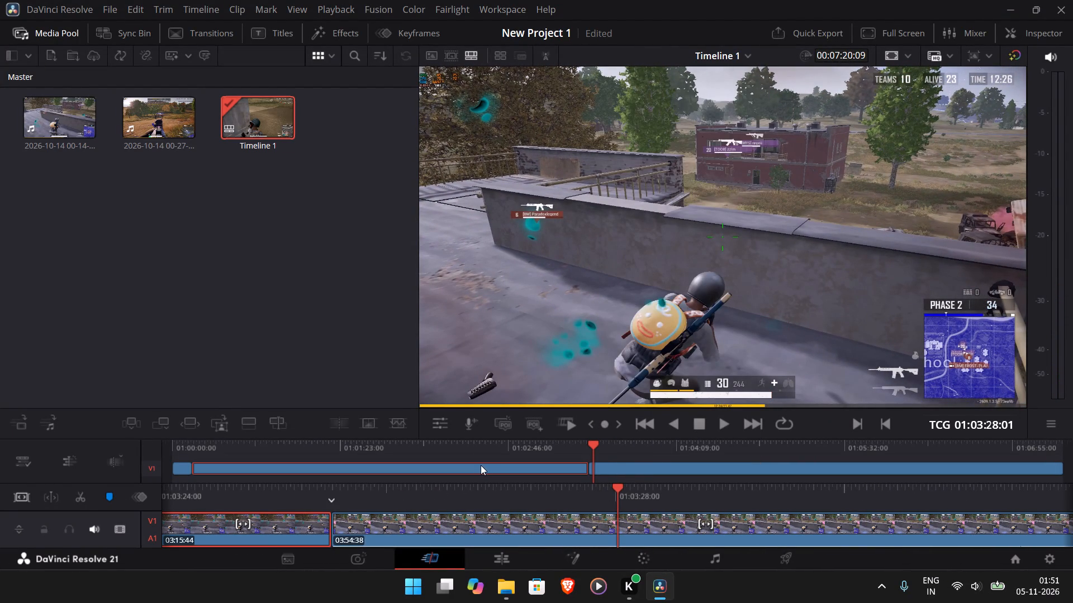
click(523, 352)
Split the rooftop clip at about 01:00:27:53 and cut the 18:06 segment before the split.
click(724, 424)
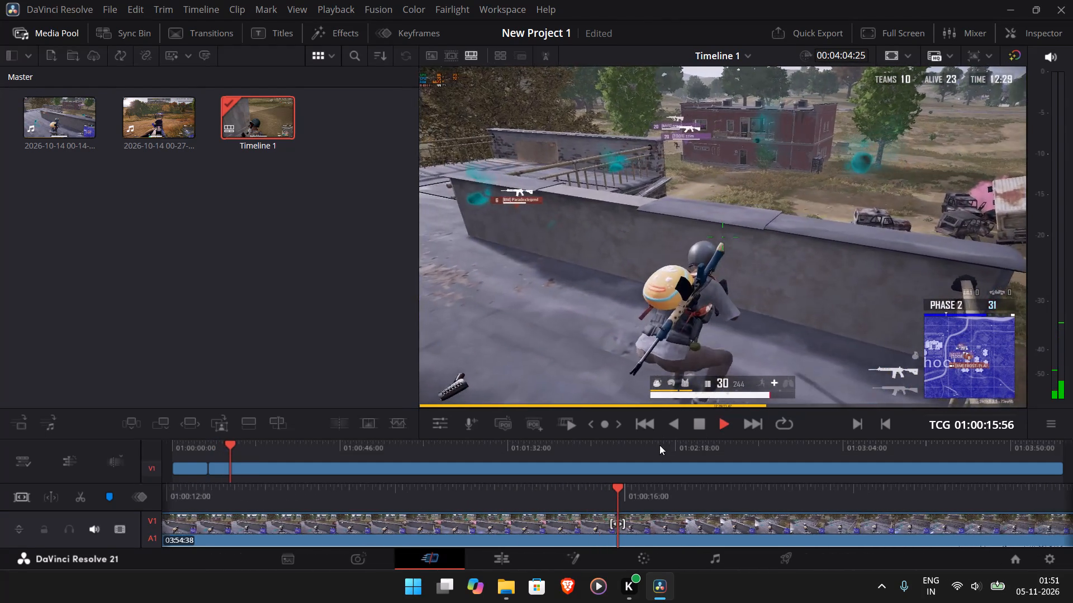
drag(237, 444, 260, 443)
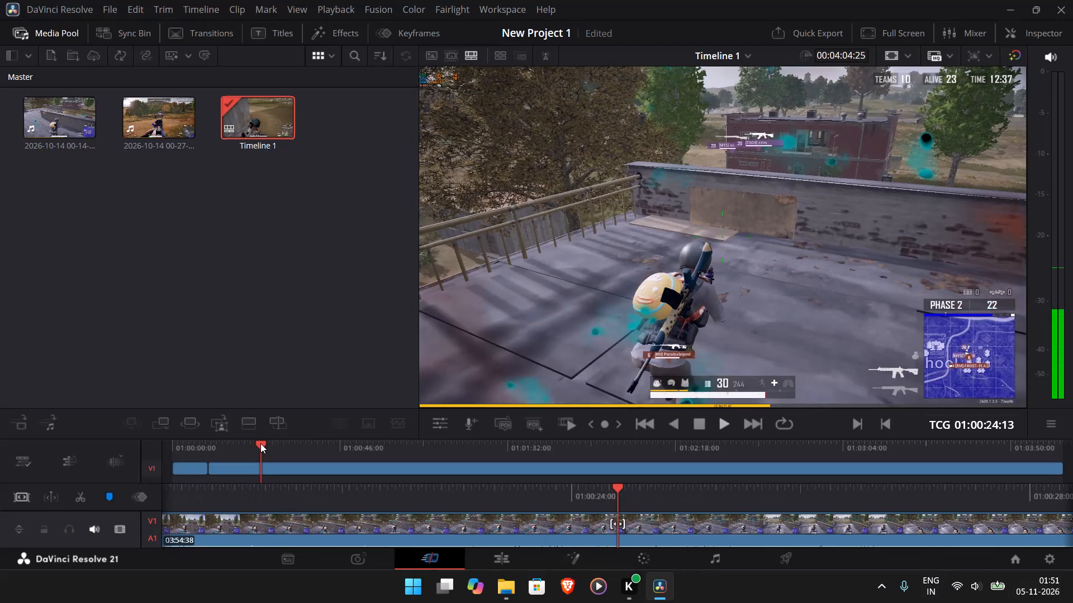
drag(260, 443, 262, 443)
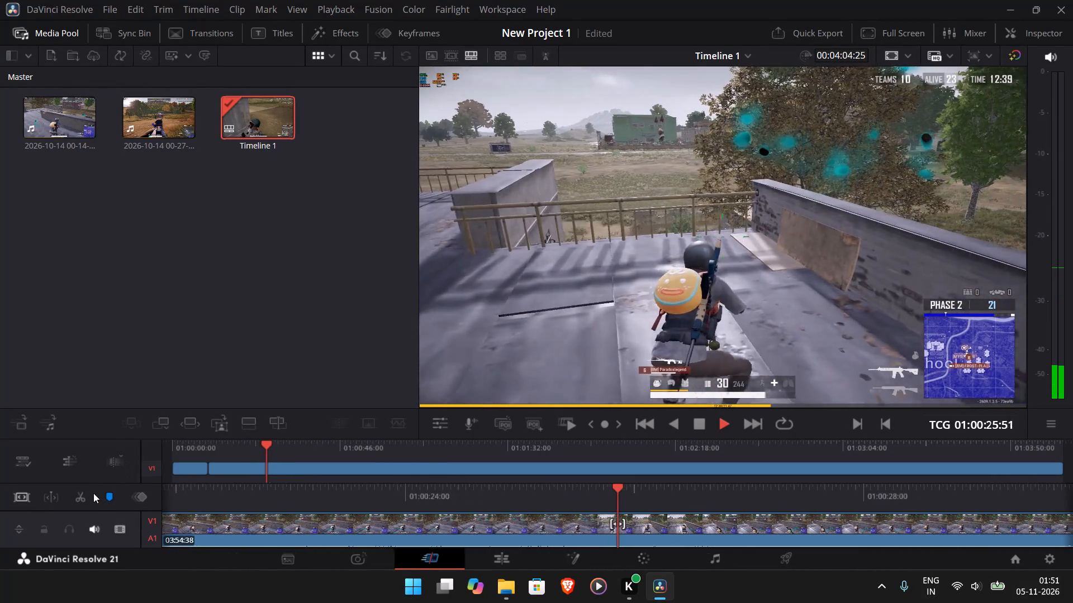
click(83, 496)
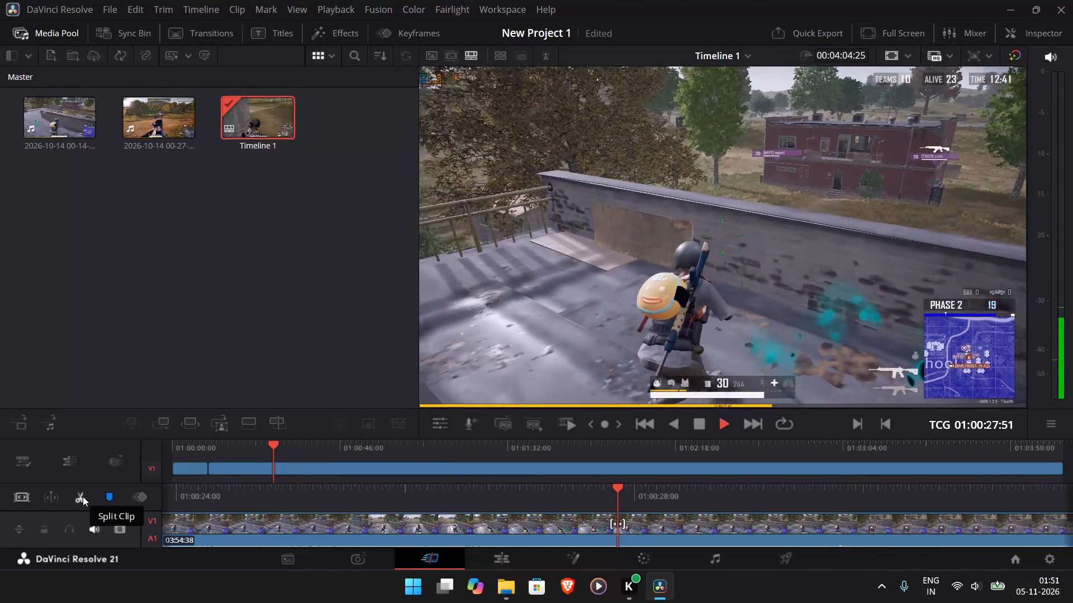
click(232, 471)
right_click(232, 471)
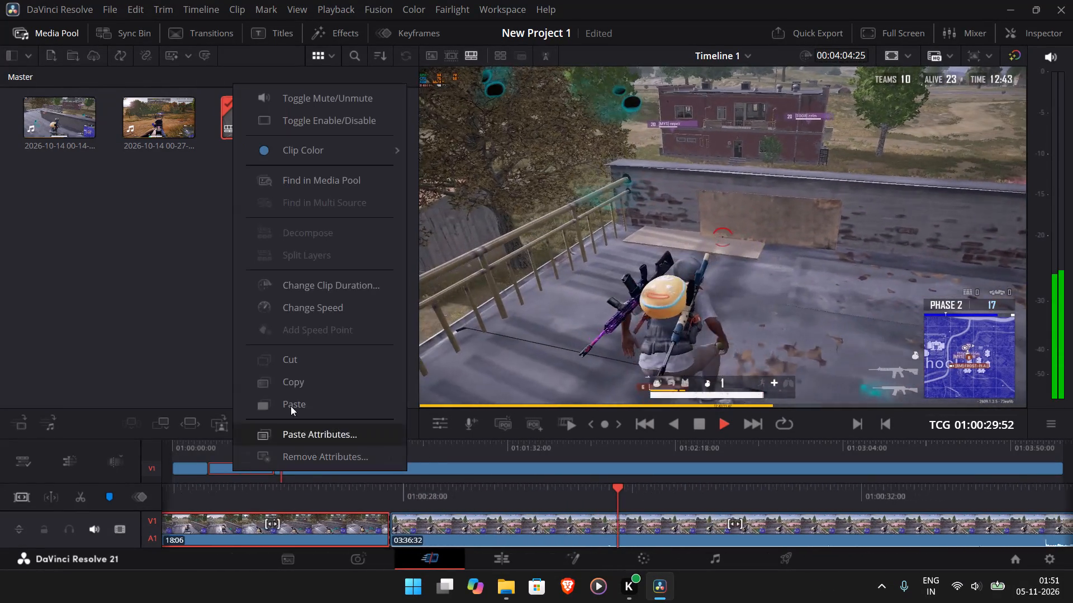
click(300, 350)
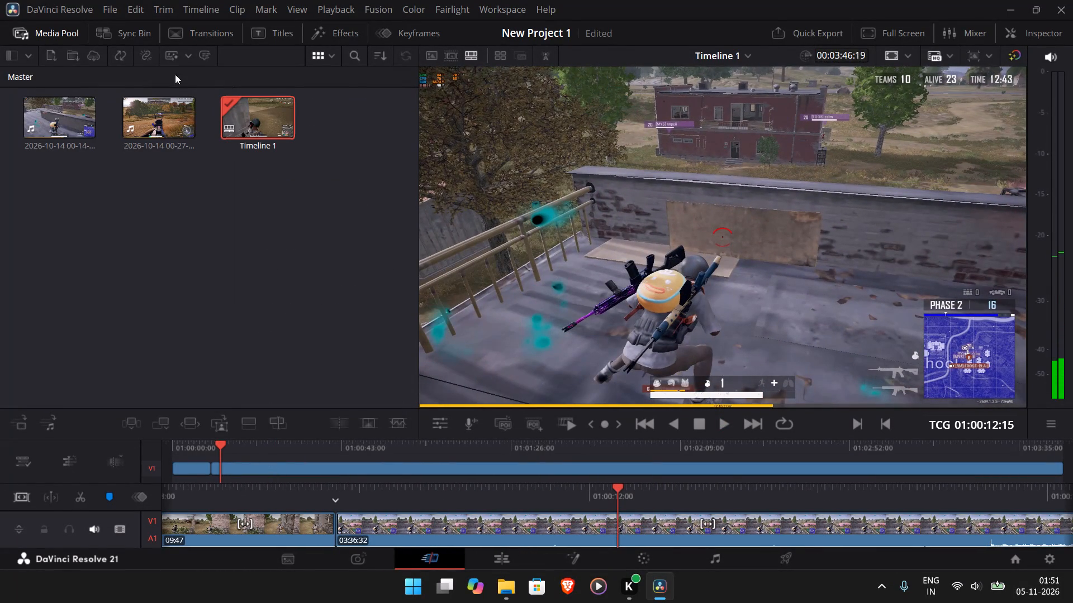
Add a Stretch Blur transition at the edit point between the 09:47 opening clip and the rooftop clip.
click(206, 30)
click(94, 55)
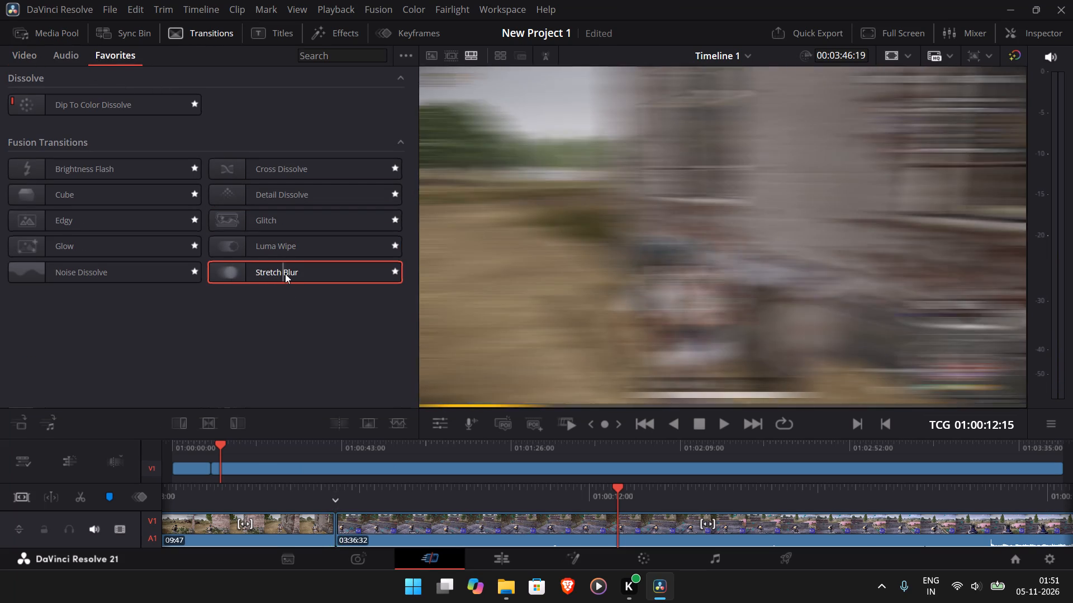
drag(246, 272, 211, 471)
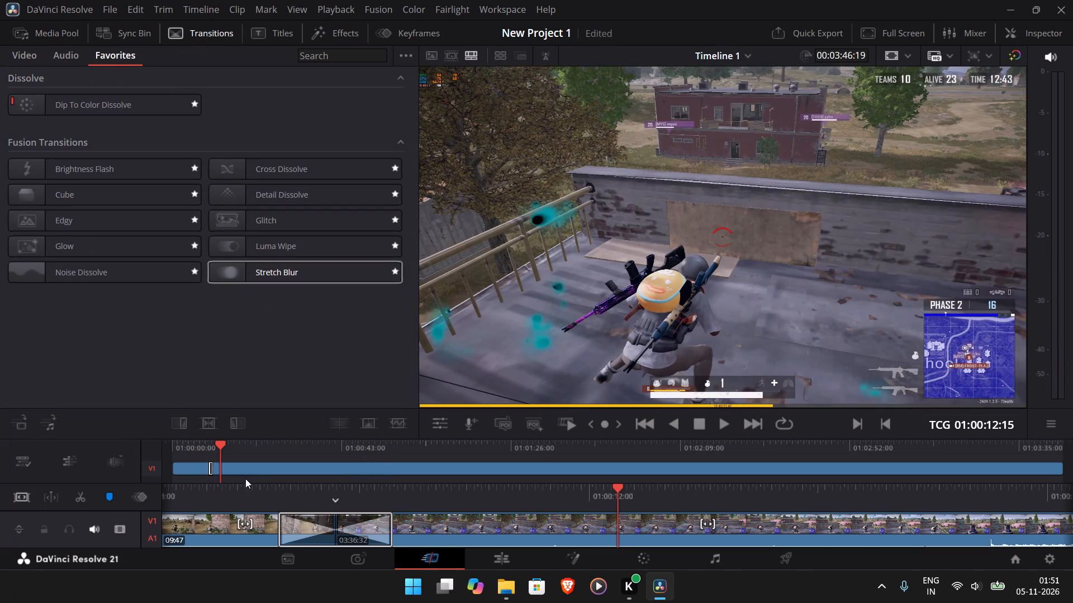
Play the timeline from its beginning and split the rooftop clip at about 01:00:19:38, after the shooting.
click(649, 426)
click(642, 427)
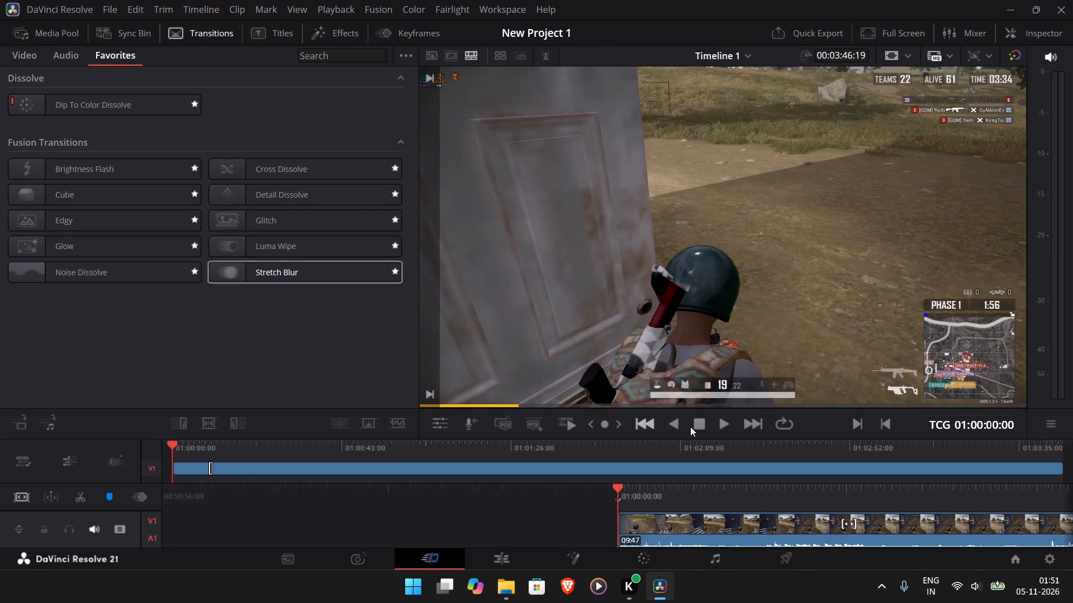
click(725, 423)
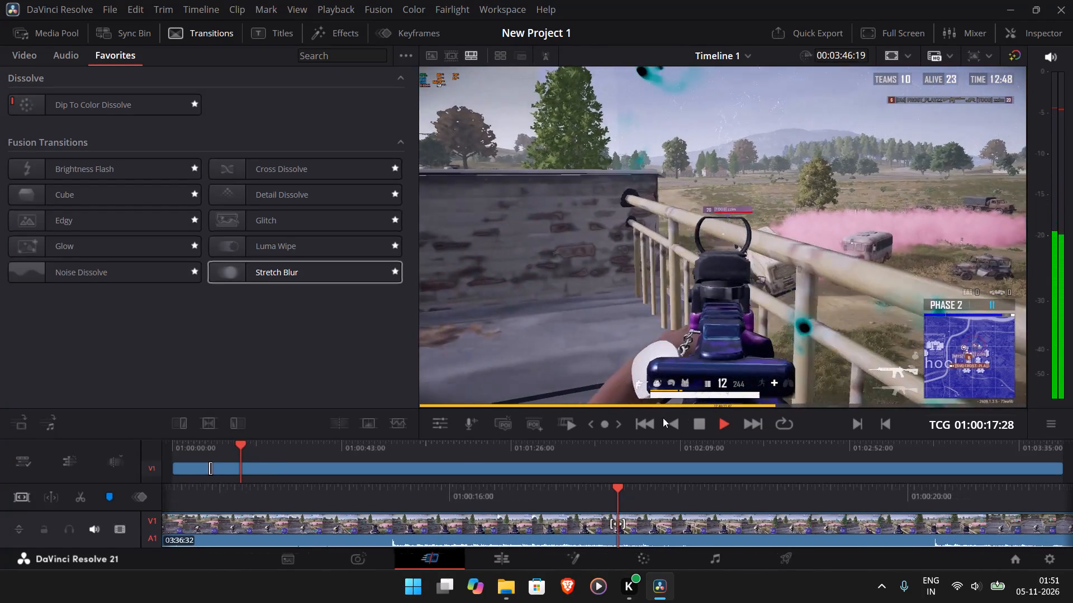
click(76, 498)
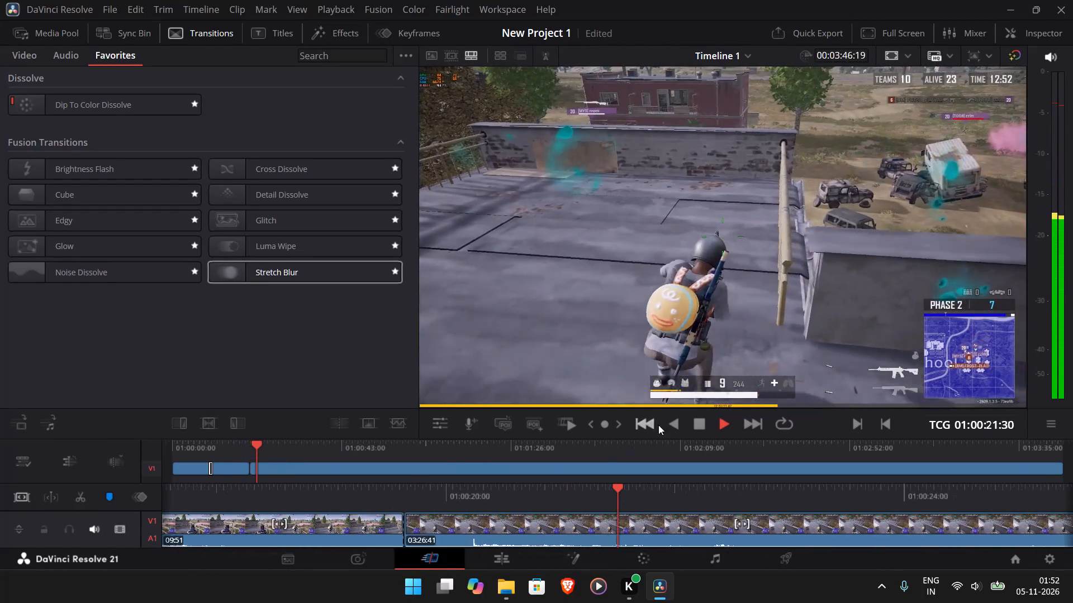
Play back in reverse to recheck the rooftop shots, and add a Stretch Blur transition at the new split near 01:00:19:38.
click(672, 423)
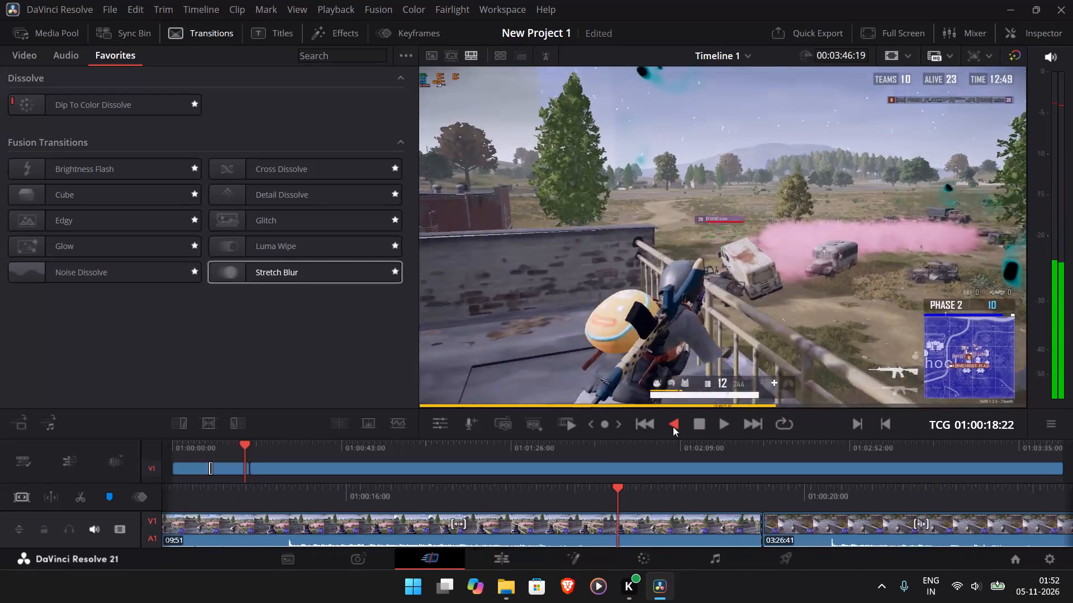
click(685, 429)
click(692, 428)
drag(260, 271, 315, 281)
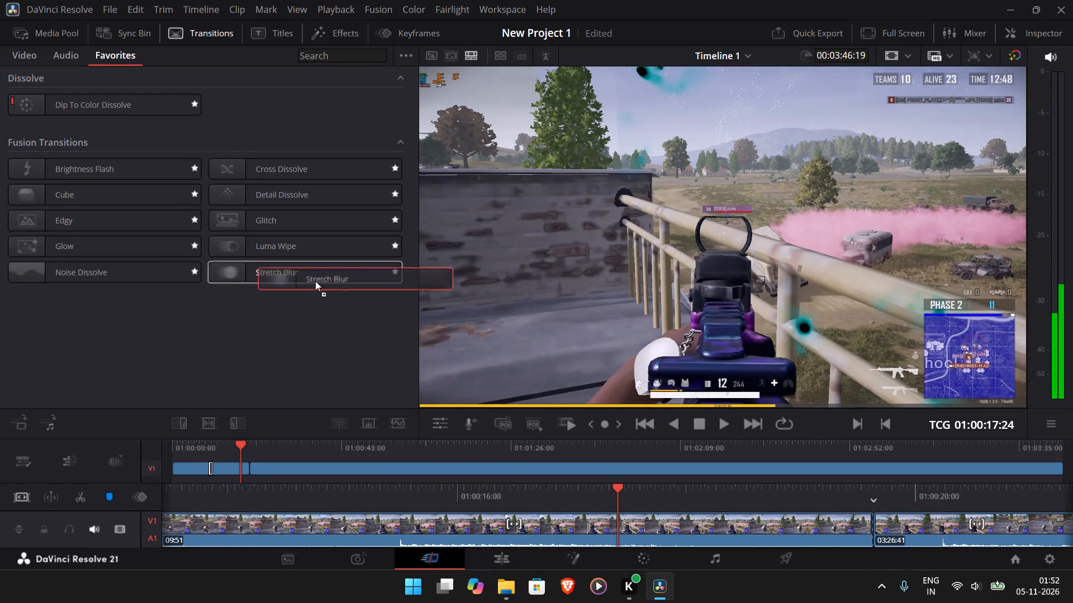
drag(315, 281, 253, 470)
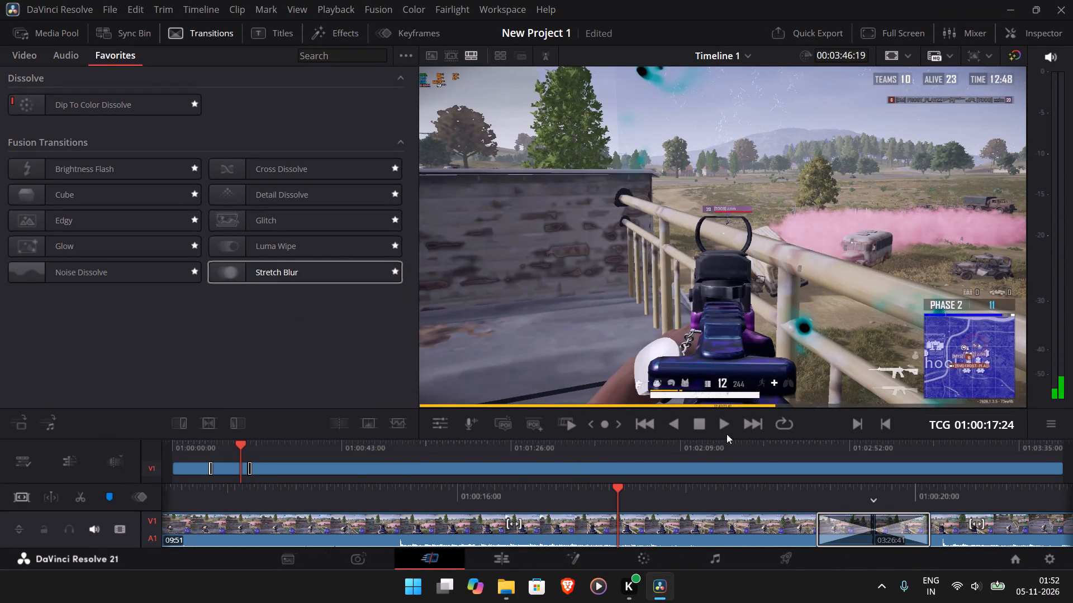
Play through the second transition, skim forward, and split the last clip at about 01:00:55:27.
click(728, 424)
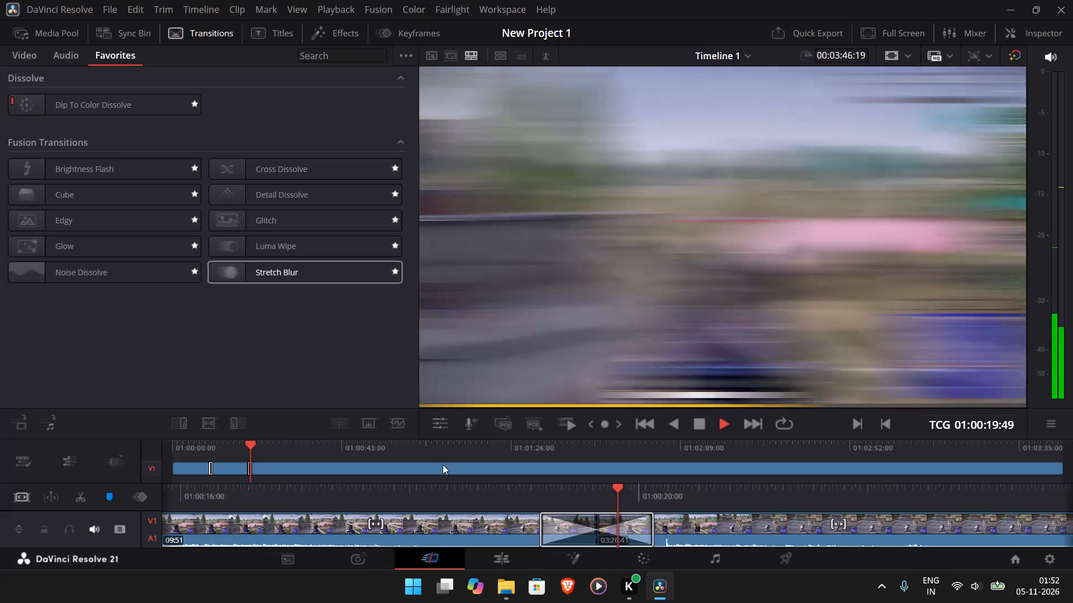
click(283, 450)
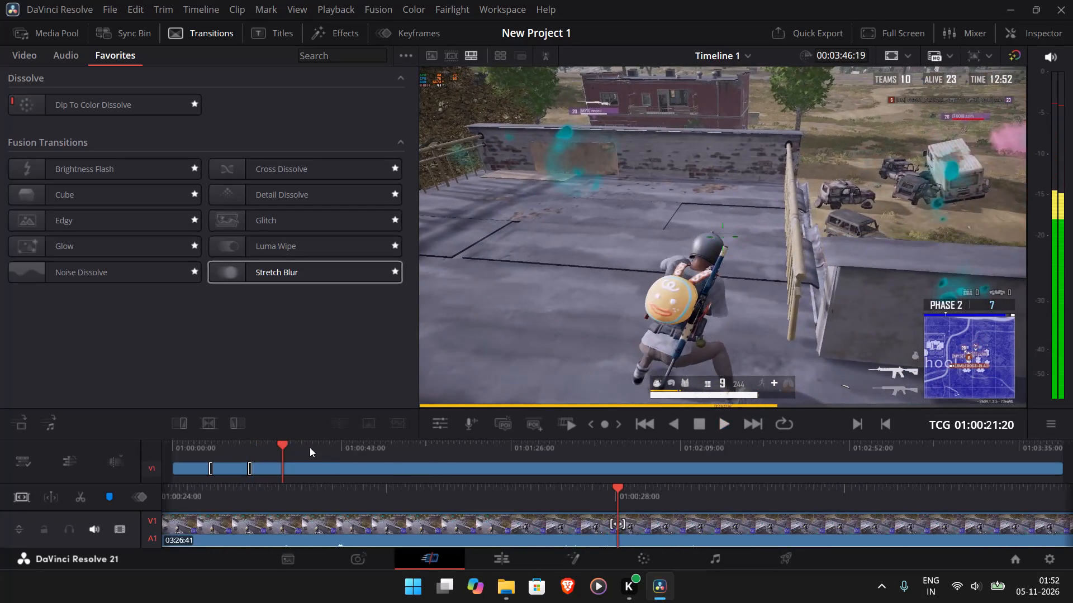
click(323, 447)
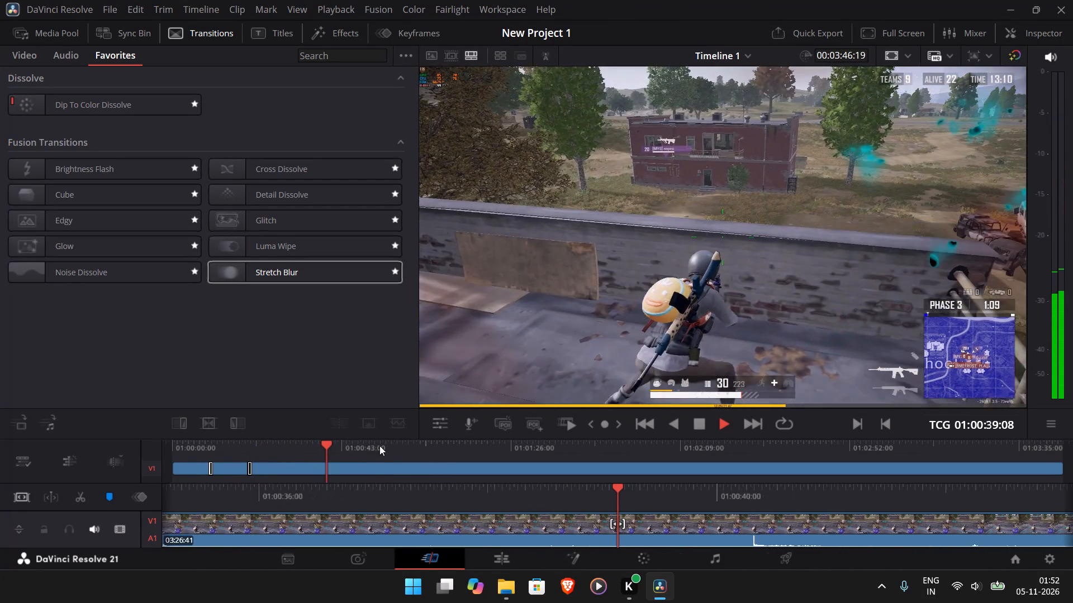
click(379, 446)
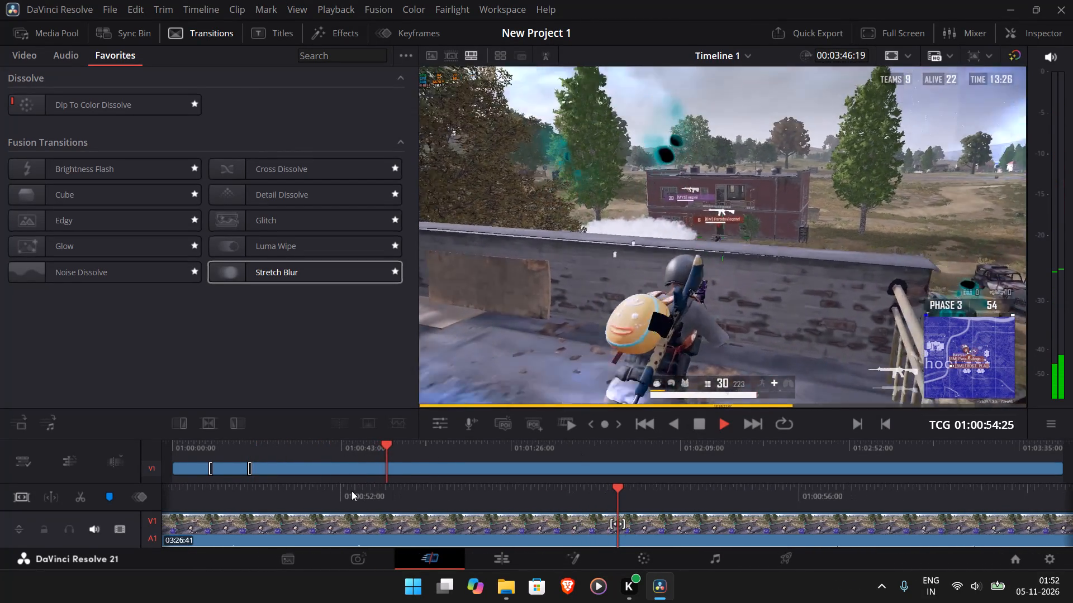
click(79, 498)
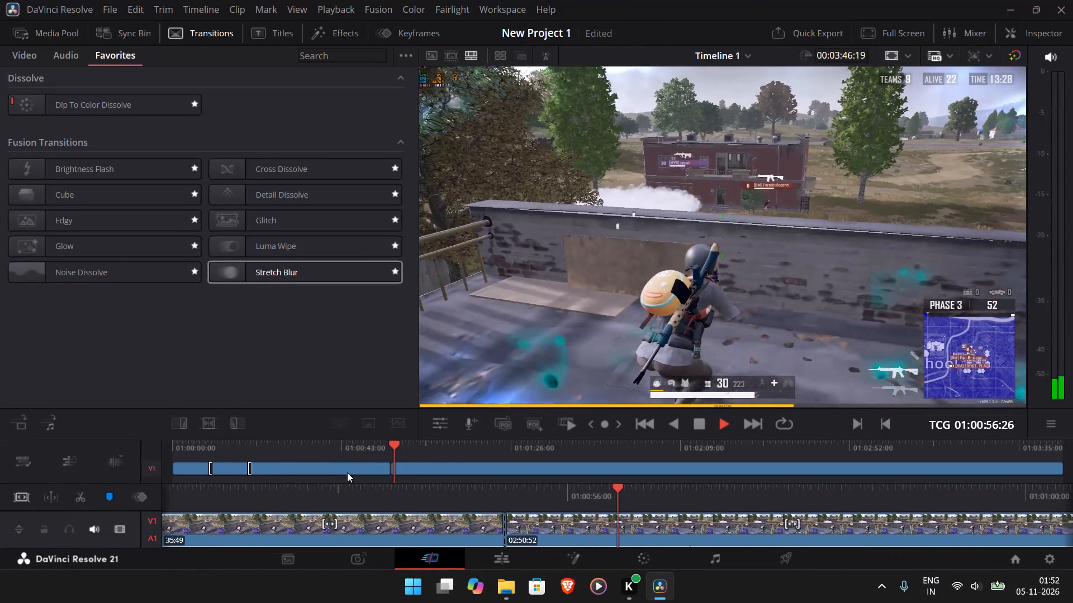
Cut the unwanted 35:49 clip before the last split out of the timeline, closing the gap.
click(356, 467)
right_click(356, 467)
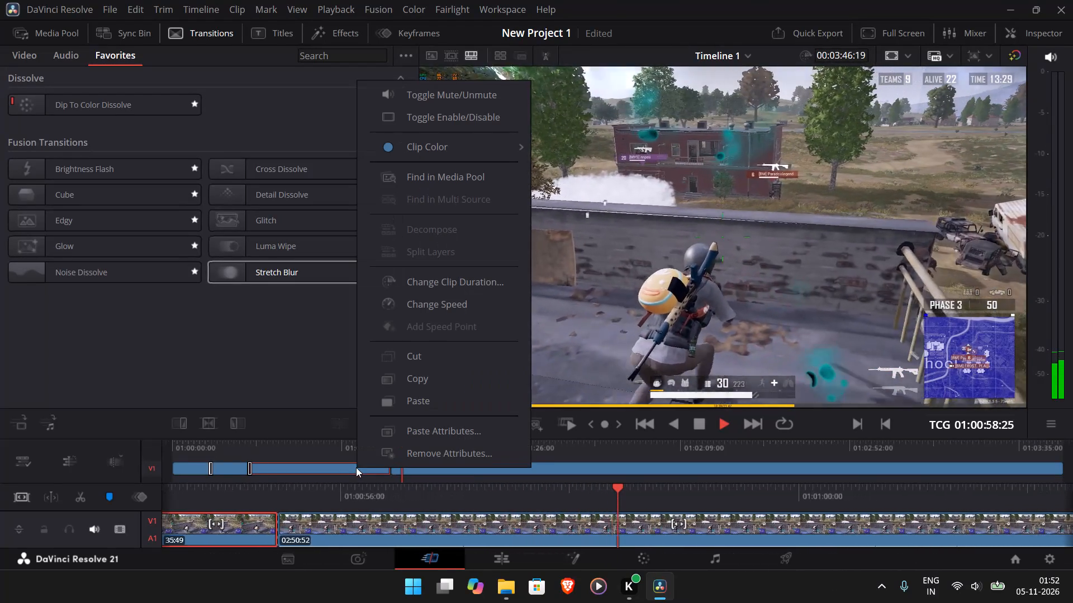
click(417, 363)
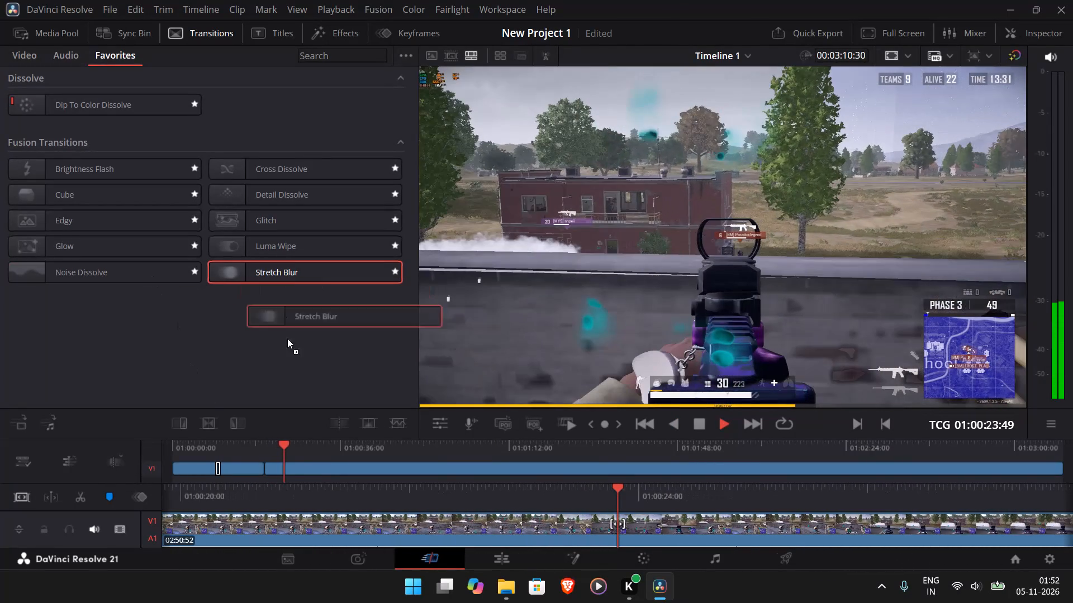
drag(287, 338, 281, 468)
Play through the new transition and the rooftop fight, and split the last clip at about 01:00:33:21, after the shooting.
click(648, 424)
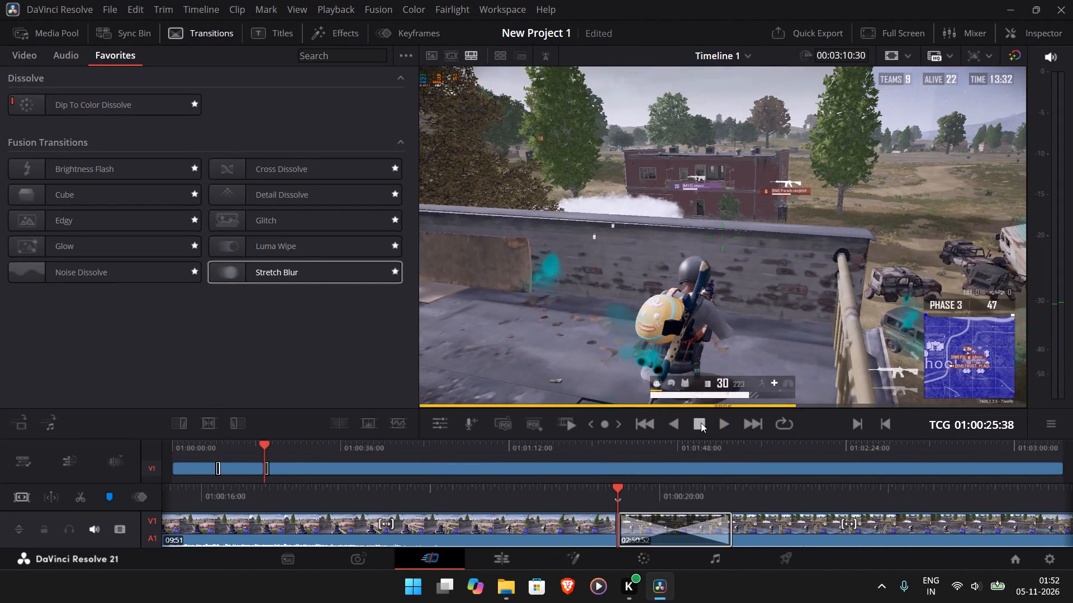
click(668, 424)
click(720, 427)
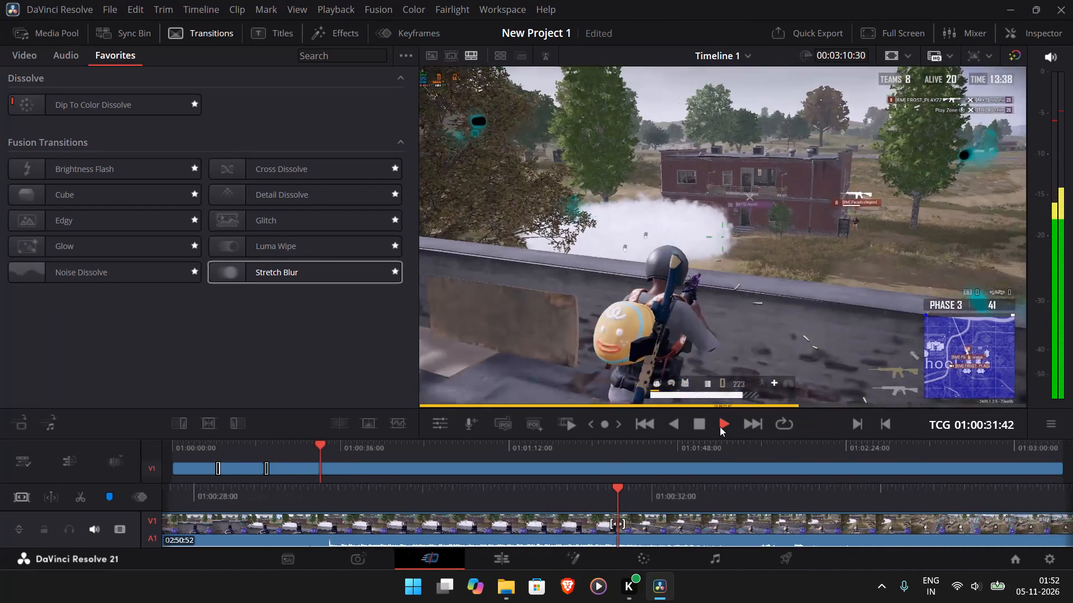
click(82, 495)
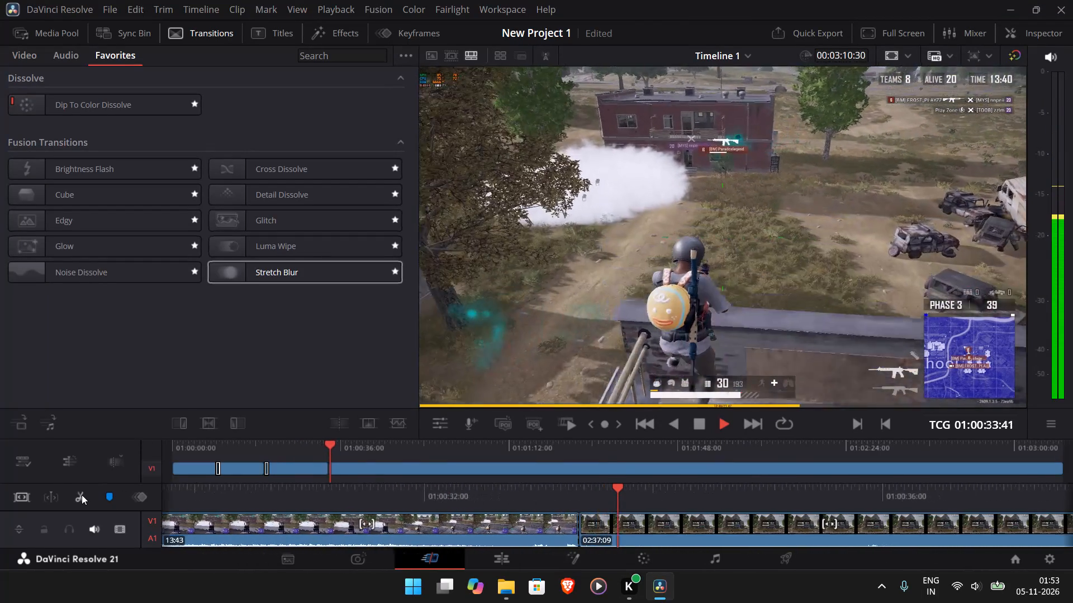
Skim the footage after the split, and cut the remaining 02:37:09 clip out of the timeline.
click(476, 452)
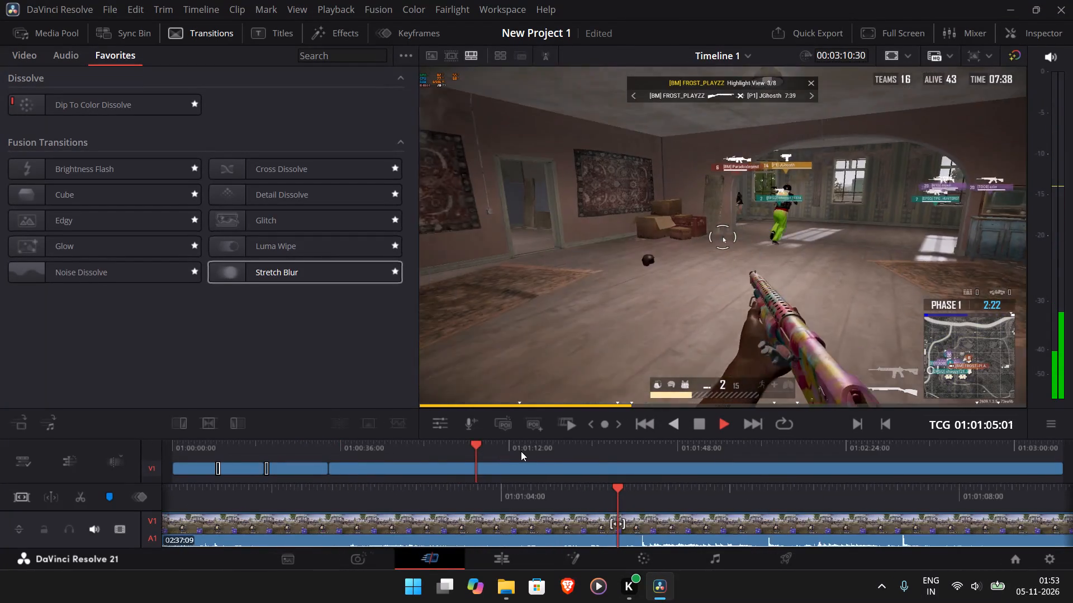
click(557, 451)
click(662, 456)
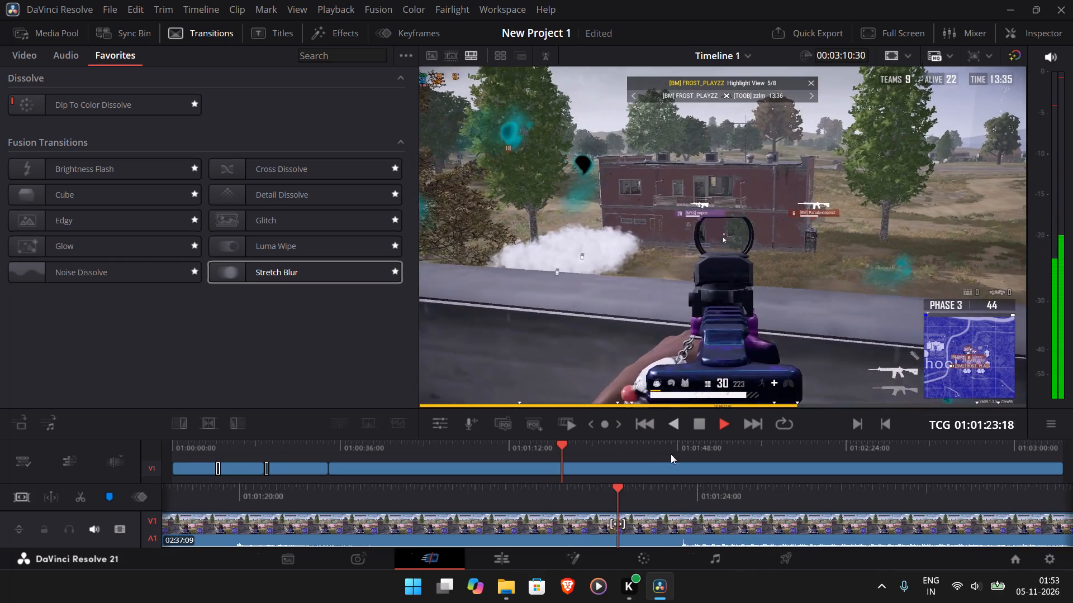
click(769, 444)
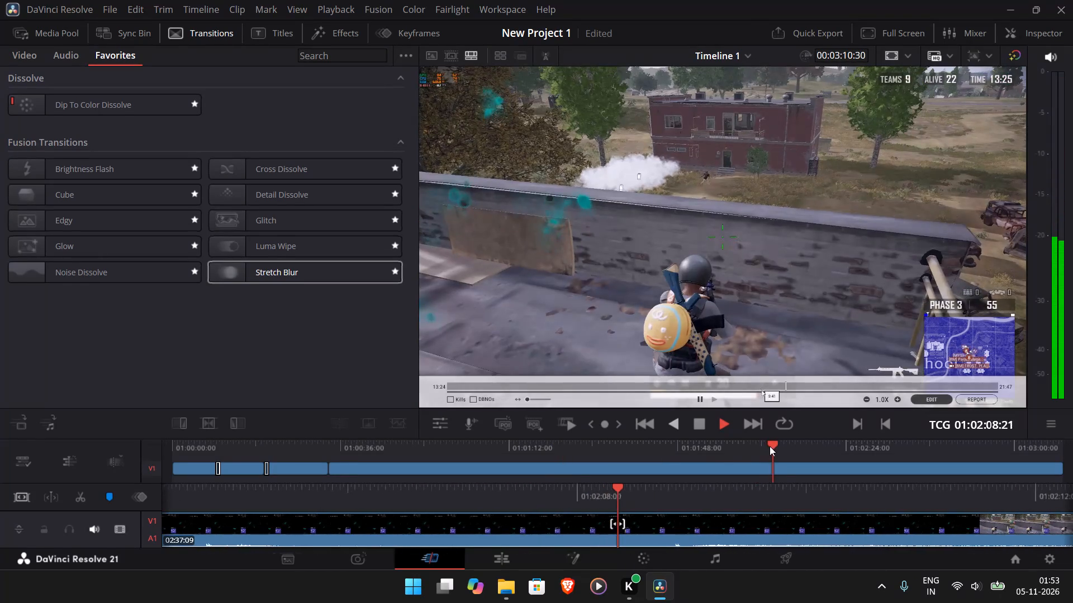
click(685, 466)
right_click(689, 465)
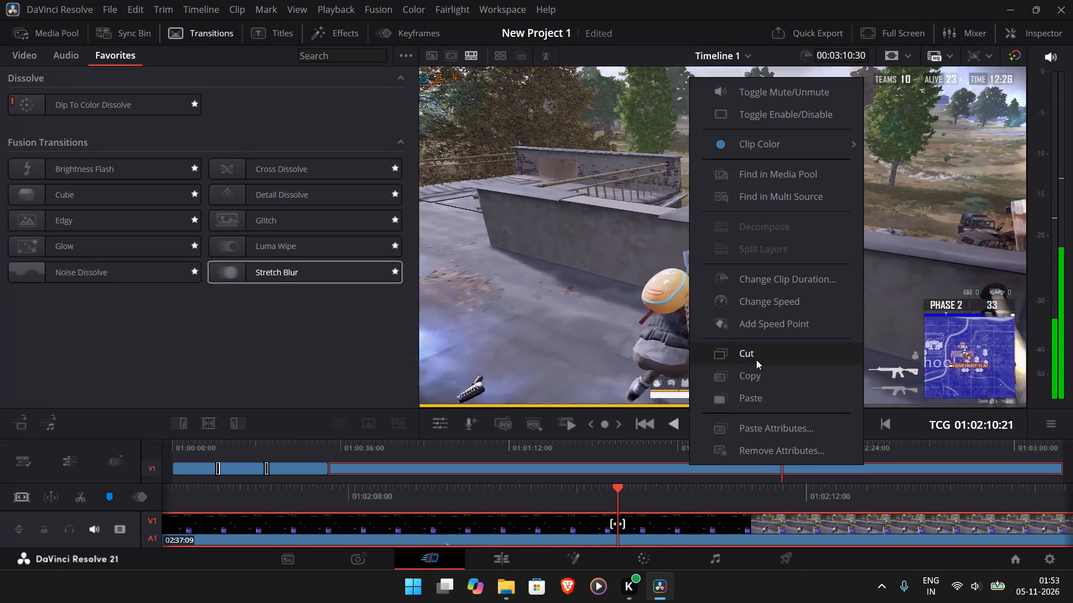
click(757, 354)
Quick Export the timeline as H.264 Master to the PUBG Clutches folder under the file name Apps 1v3.
click(795, 31)
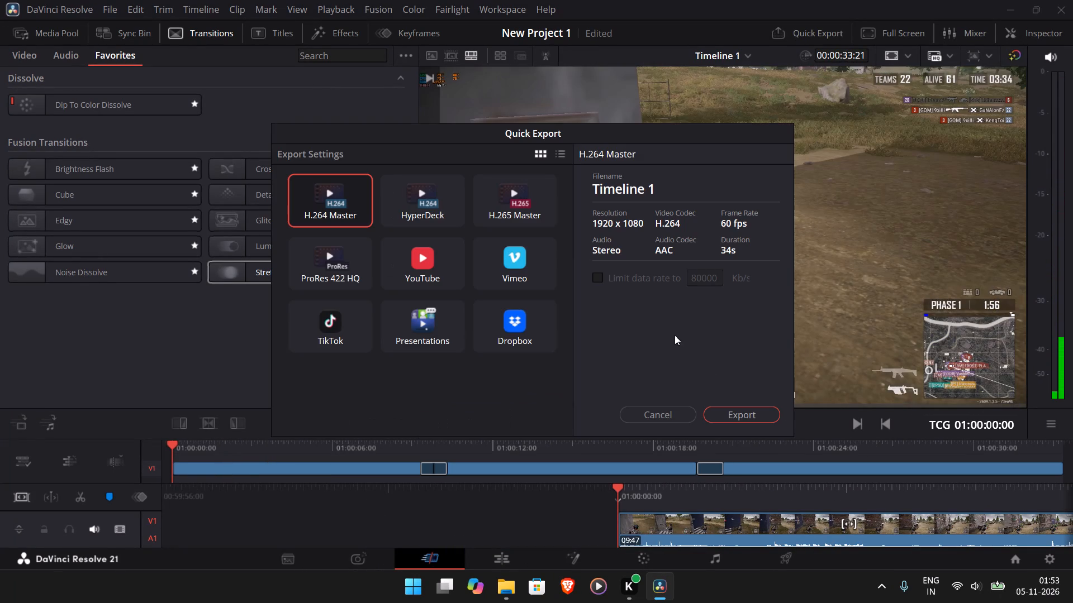
click(752, 410)
key(a)
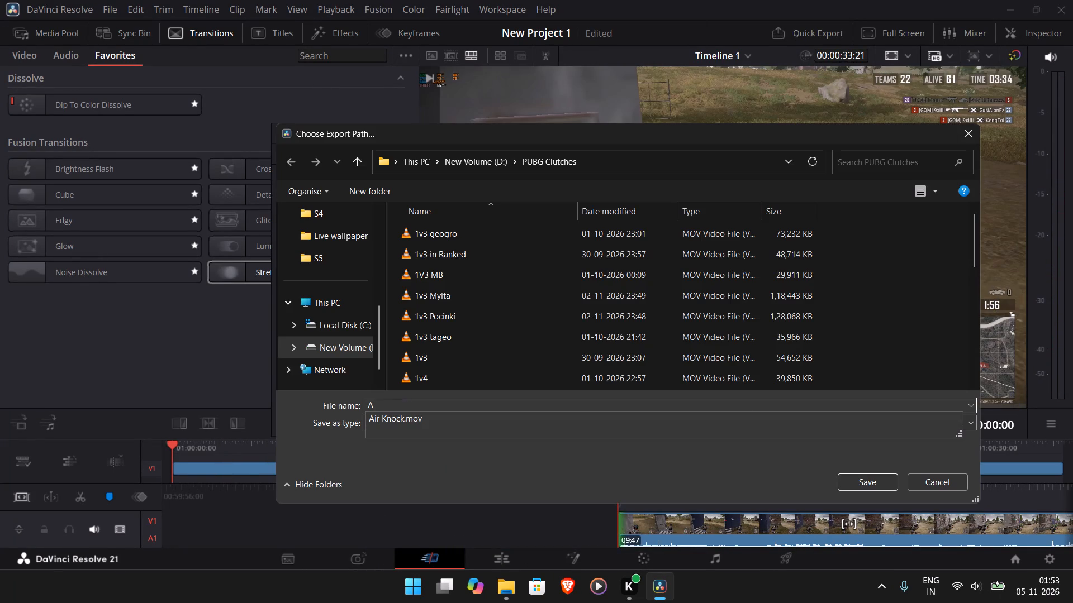
text(PPS)
key(BackSpace)
key(BackSpace)
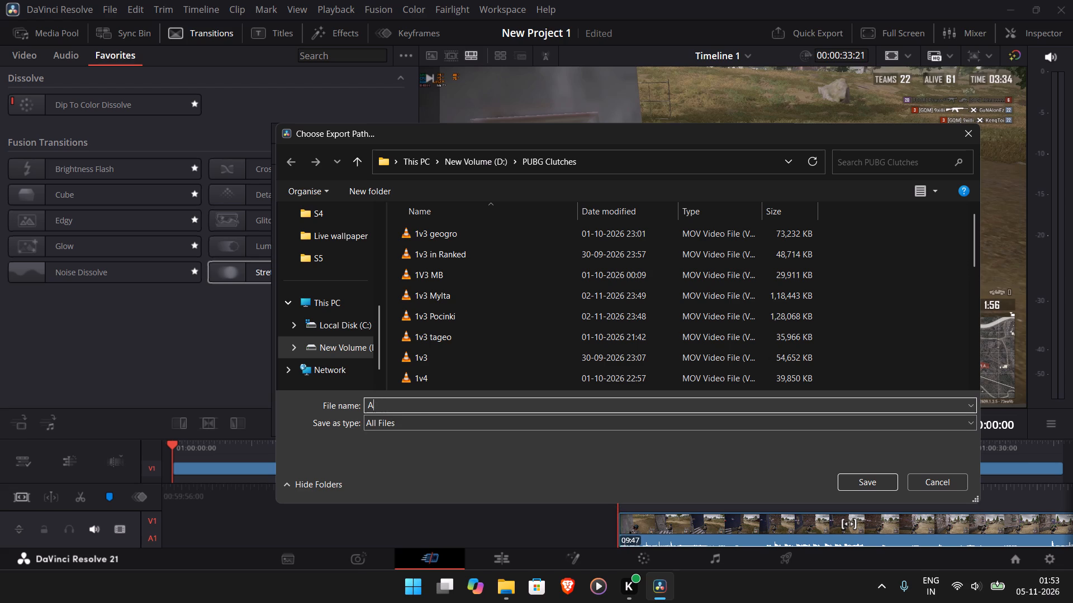
key(BackSpace)
text(pps 1v4)
key(BackSpace)
key(3)
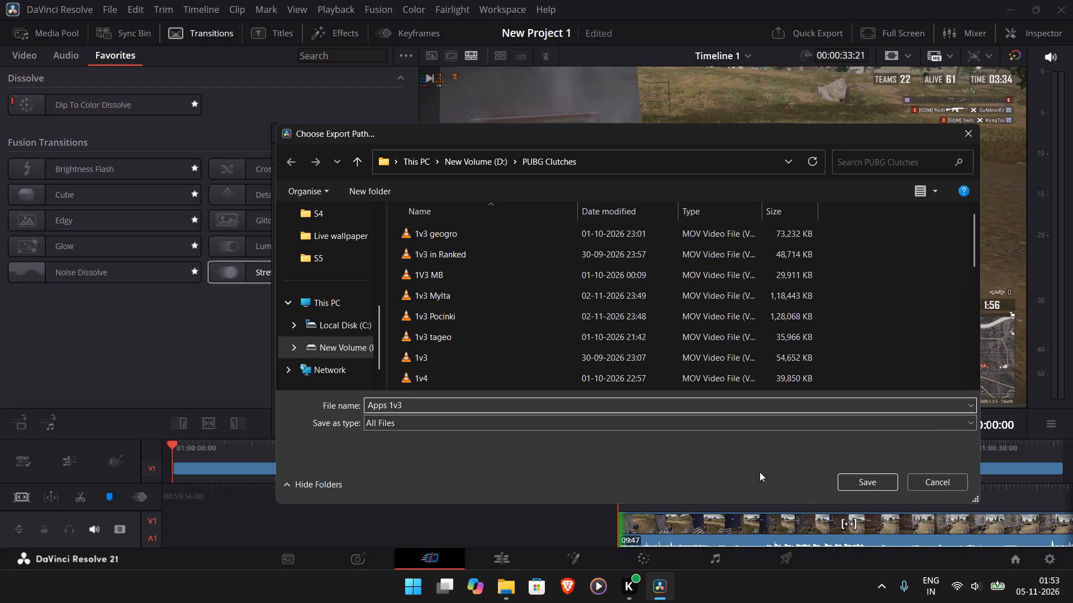
click(875, 480)
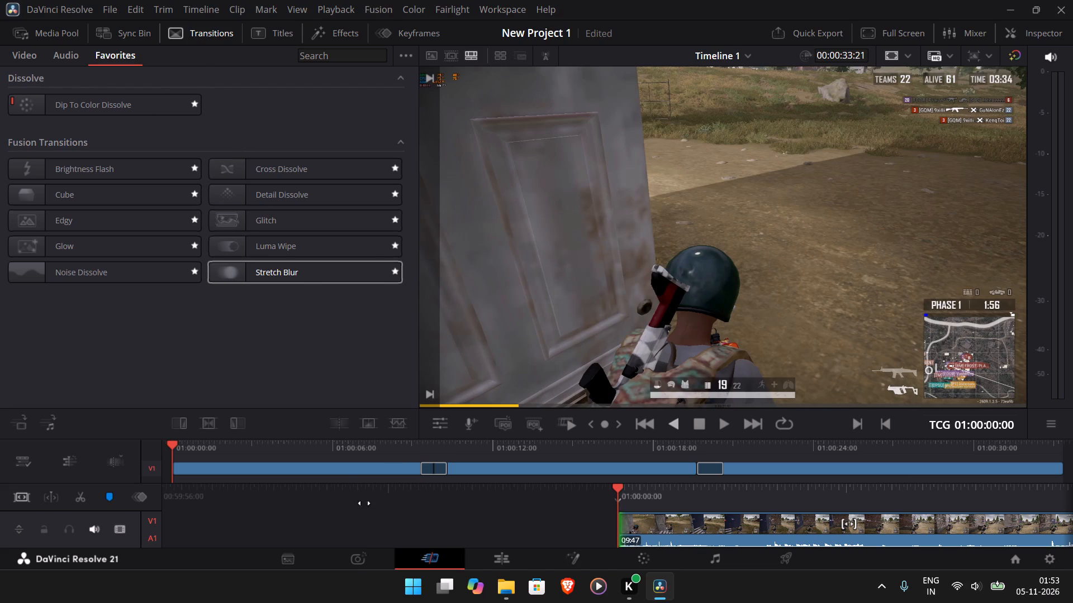
Cut all the remaining clips out of the timeline to leave it empty.
ctrl+click(346, 468)
ctrl+click(530, 468)
ctrl+click(805, 466)
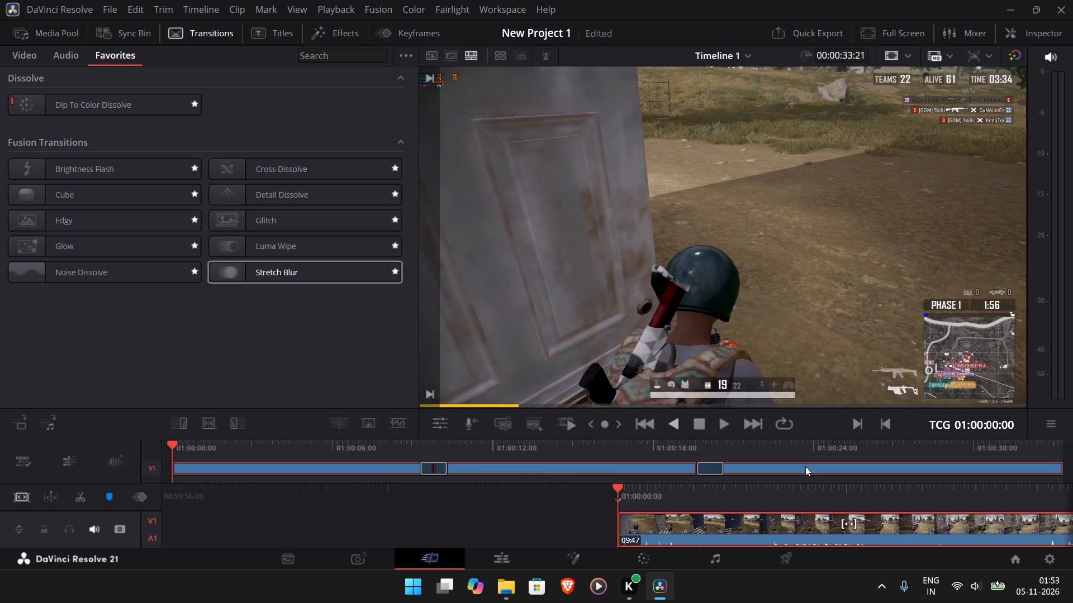
ctrl+right_click(805, 467)
click(866, 352)
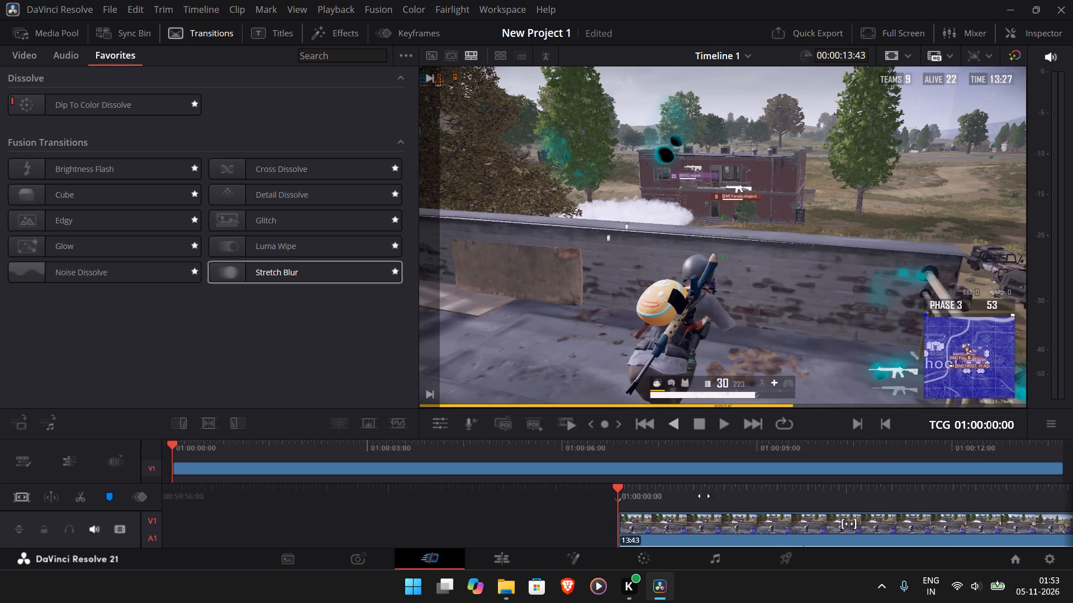
click(431, 468)
right_click(431, 468)
click(467, 348)
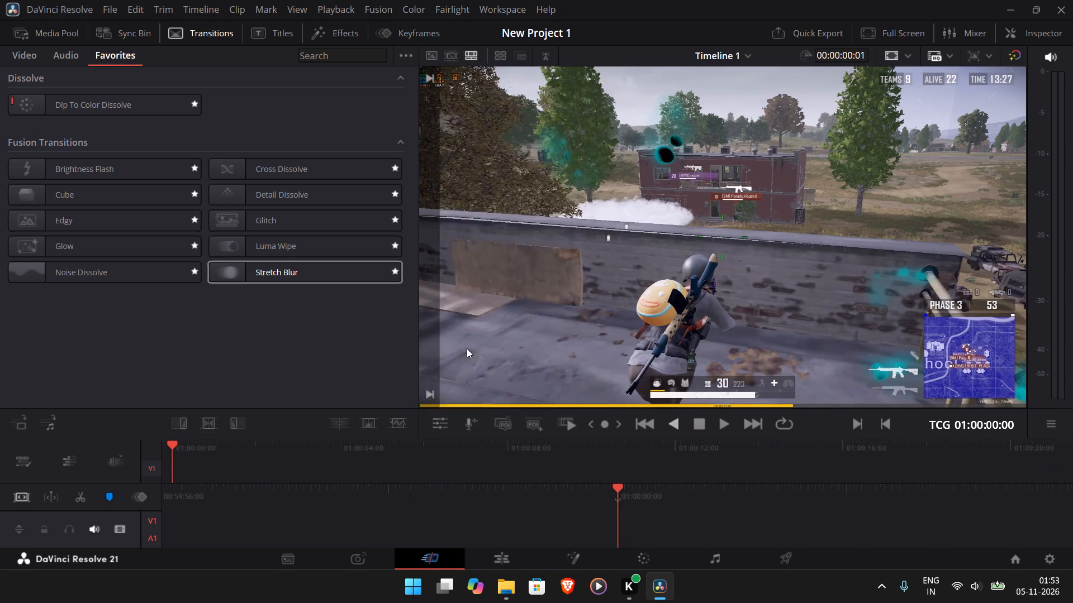
Remove both 2026-10-14 recordings and Timeline 1 from the media pool.
click(64, 37)
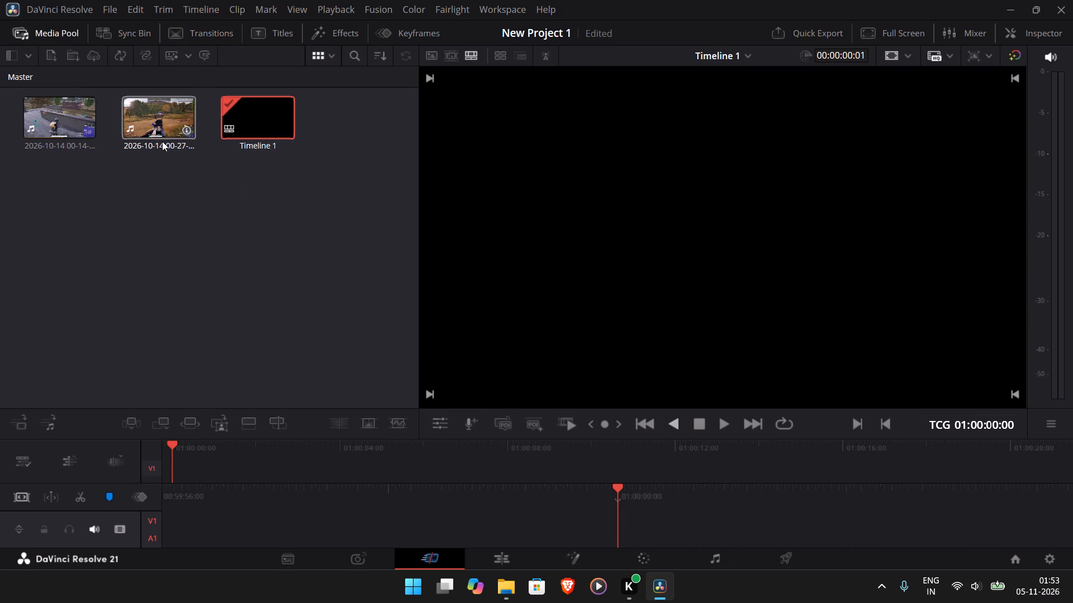
ctrl+click(153, 127)
ctrl+right_click(153, 127)
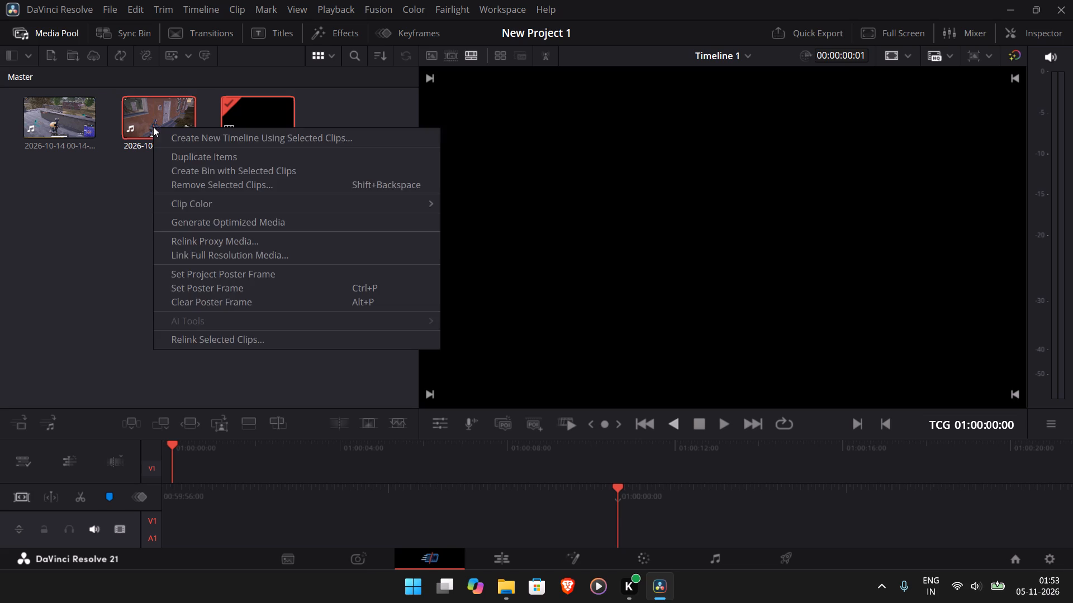
ctrl+click(79, 125)
ctrl+click(74, 127)
ctrl+right_click(74, 127)
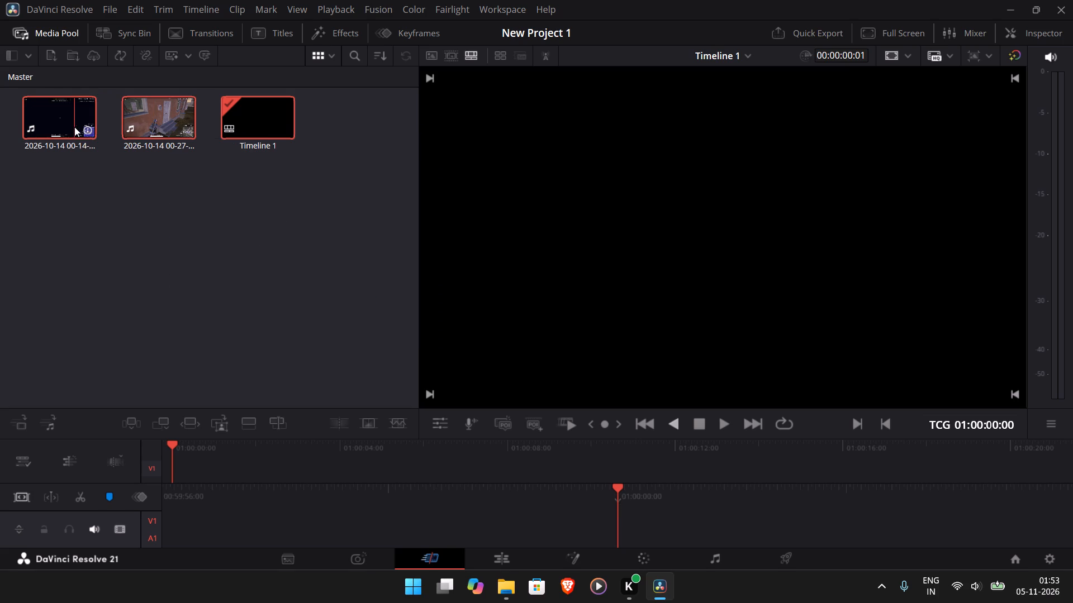
ctrl+click(146, 190)
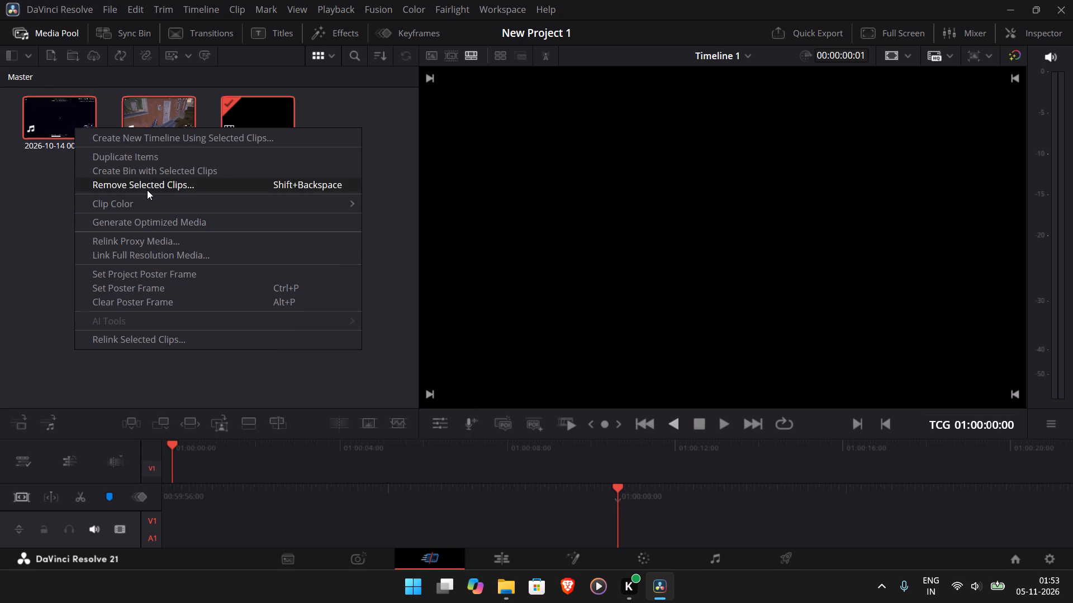
click(638, 348)
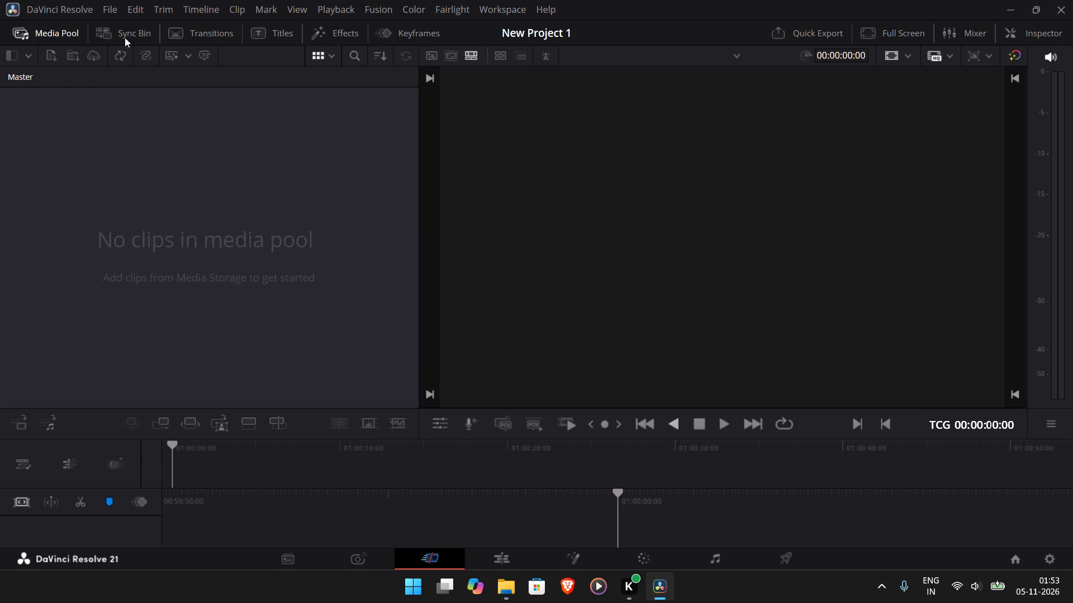
click(106, 13)
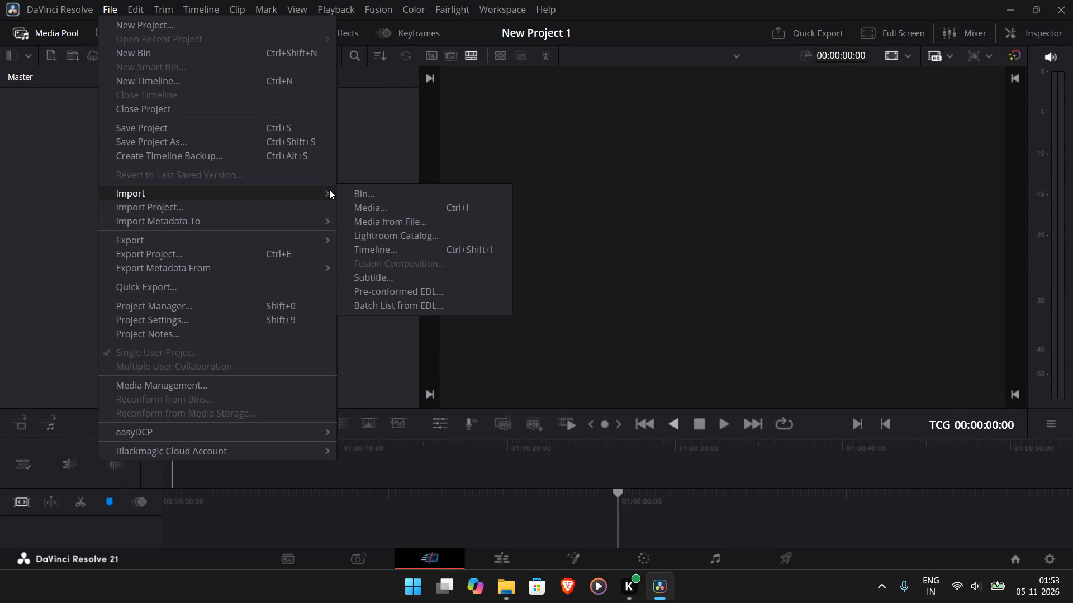
click(387, 205)
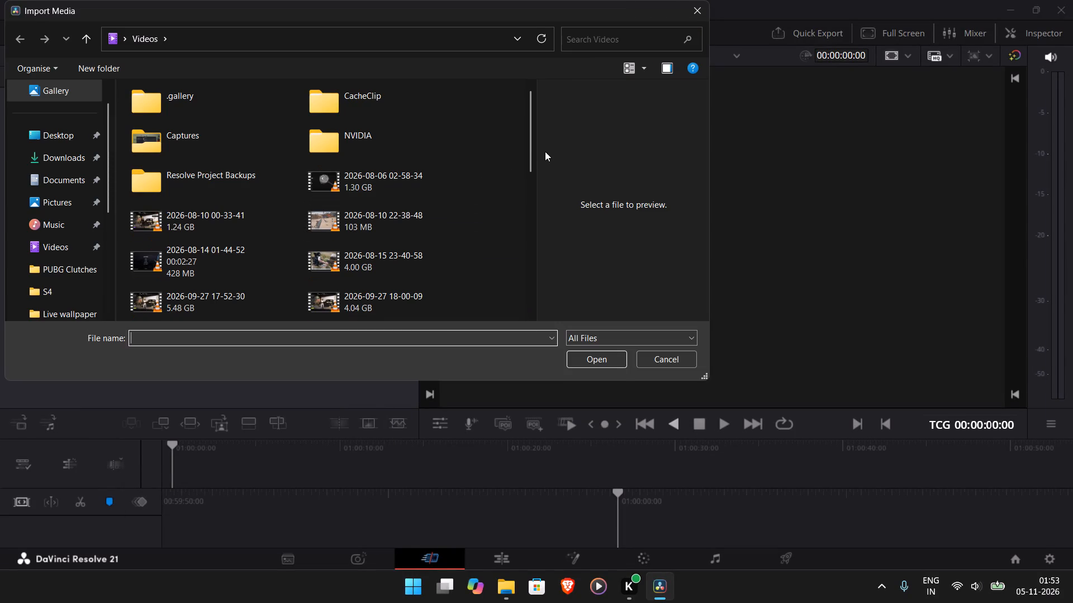
drag(531, 154, 529, 225)
click(227, 245)
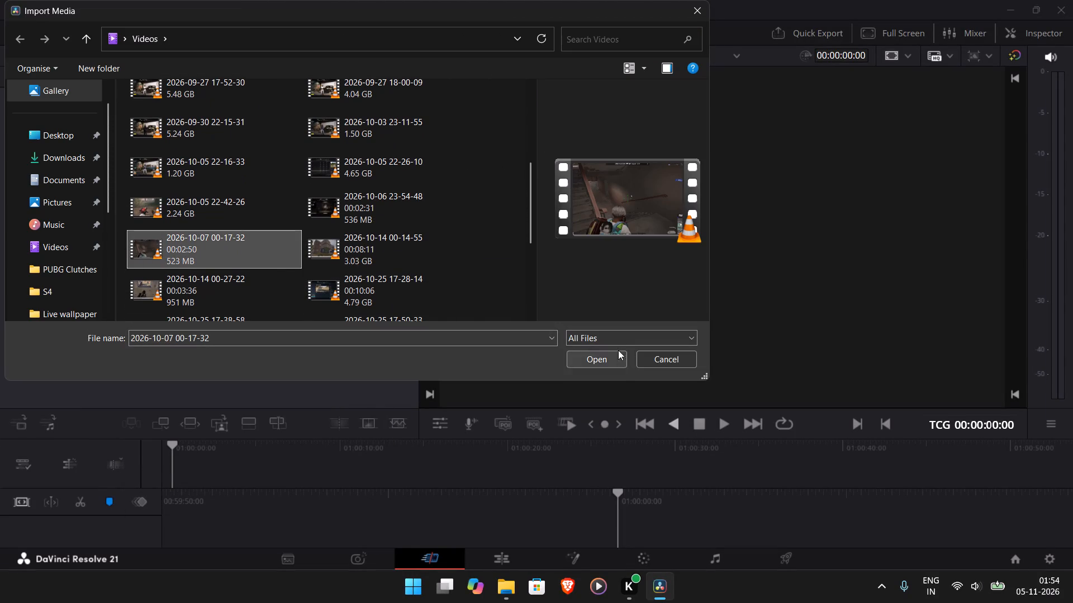
click(614, 362)
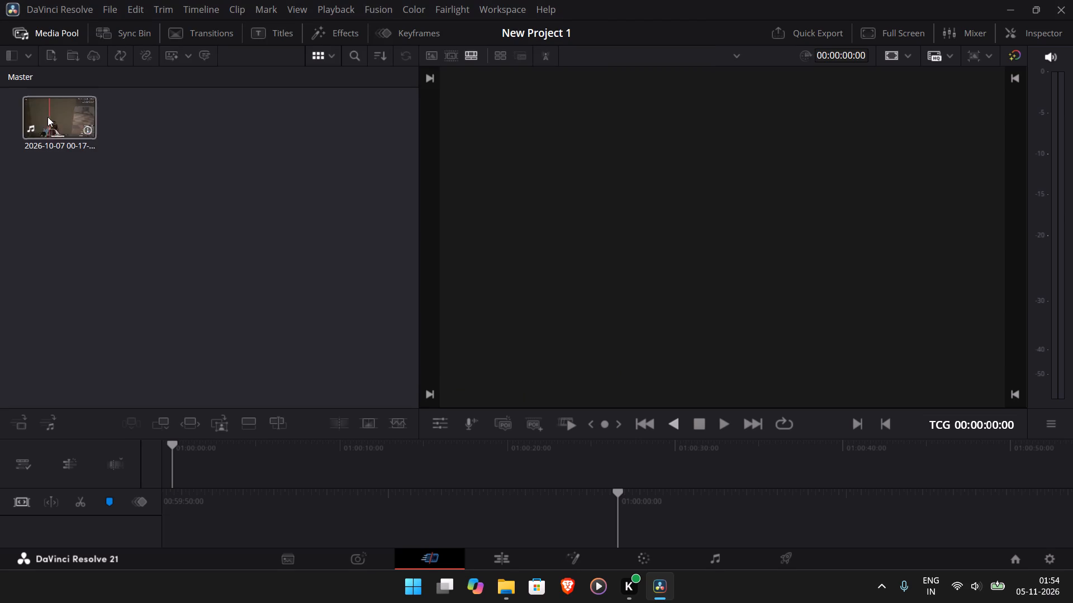
drag(48, 117, 377, 461)
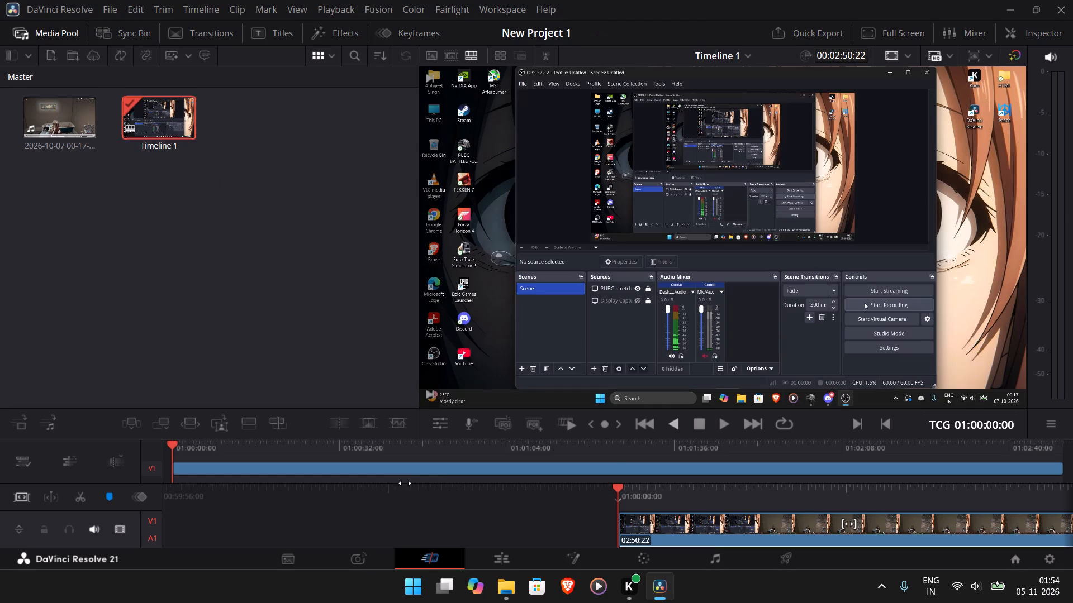
Split the recording at about 01:00:21:36, just before the first fight, and cut the opening section out of the timeline.
click(725, 426)
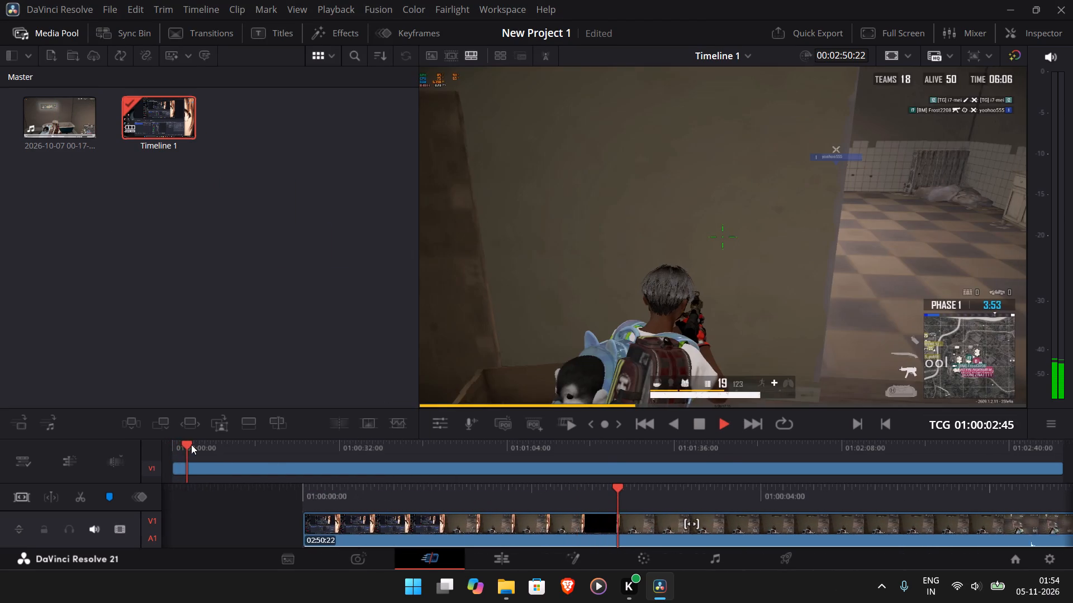
click(216, 448)
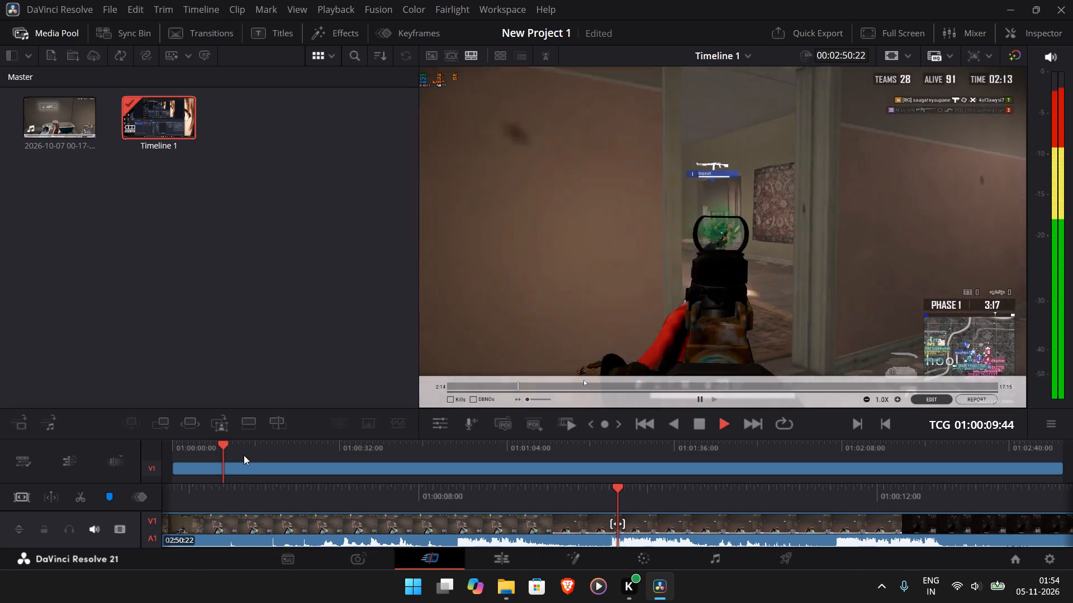
click(244, 455)
click(248, 439)
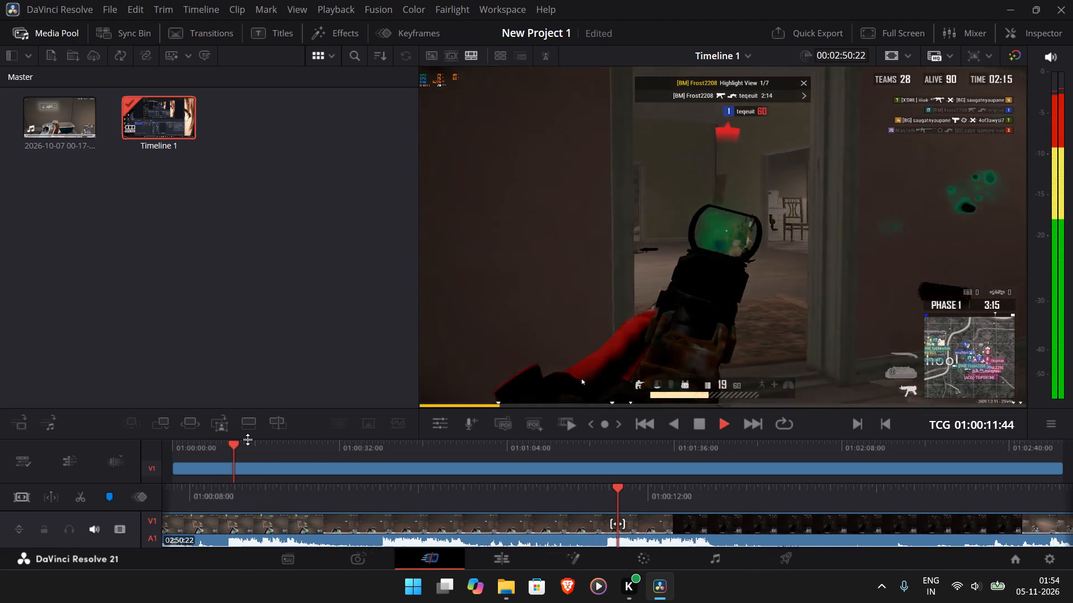
click(263, 442)
click(334, 446)
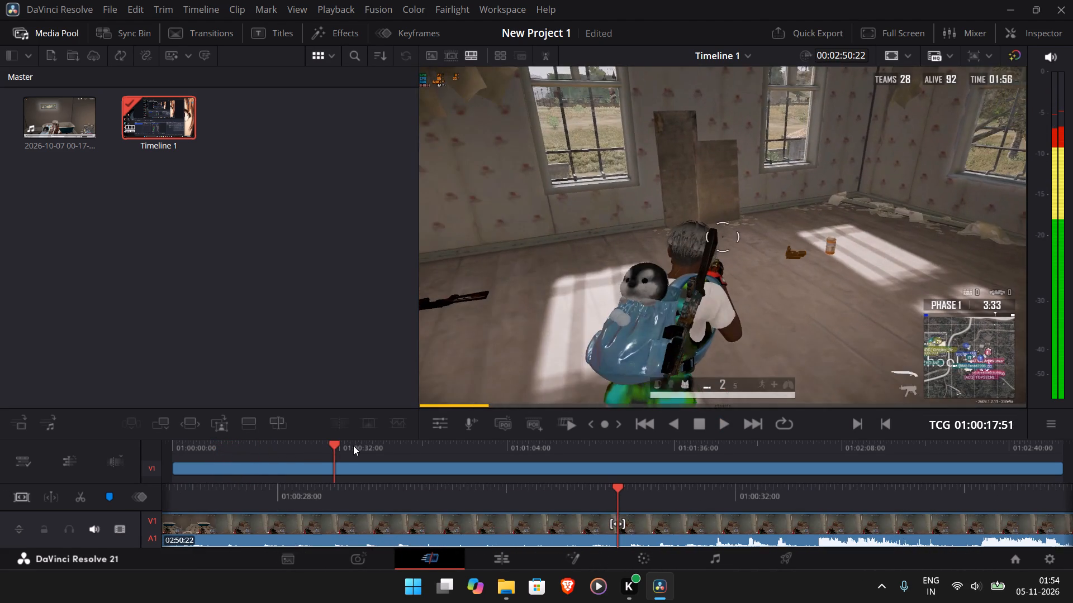
click(276, 448)
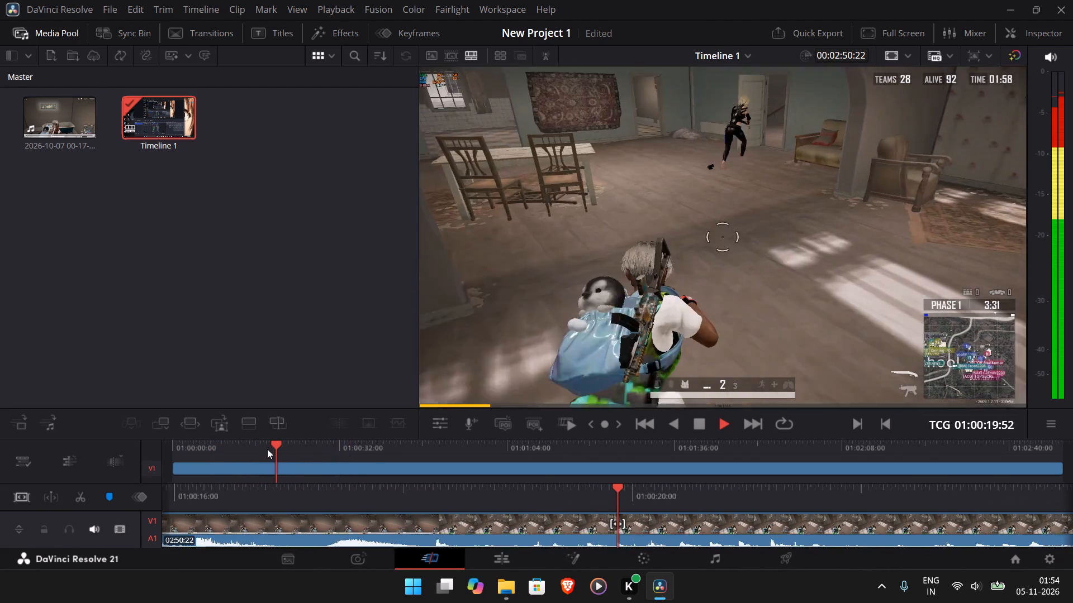
click(84, 498)
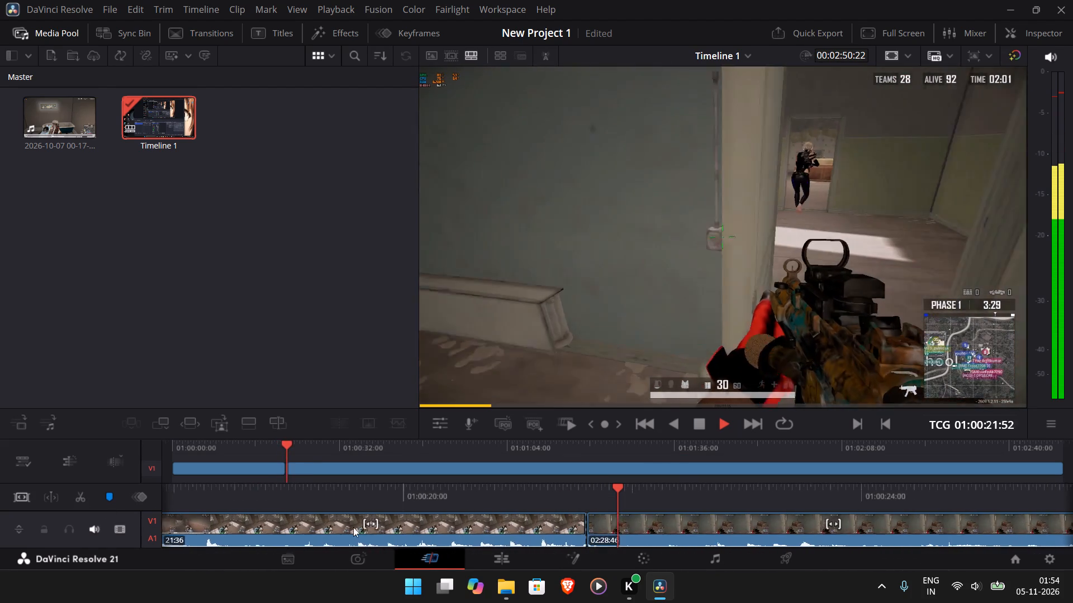
click(257, 471)
right_click(257, 471)
click(324, 360)
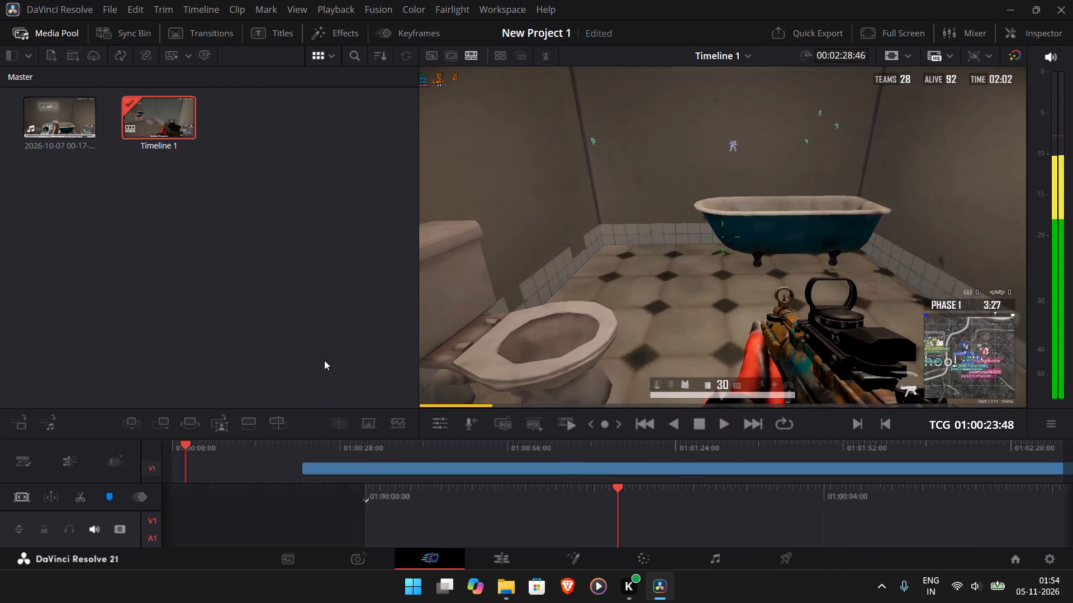
Play through the first fight and split the clip where it ends, at about 01:00:16:44.
click(728, 429)
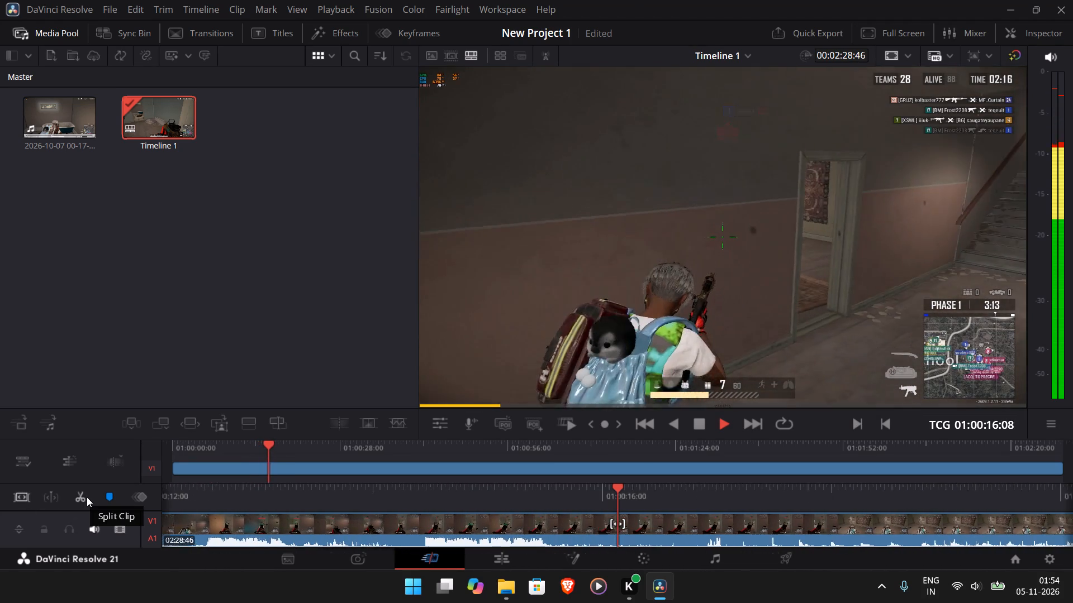
click(87, 497)
Scrub through the footage after the first fight to find where the next fight starts.
click(301, 447)
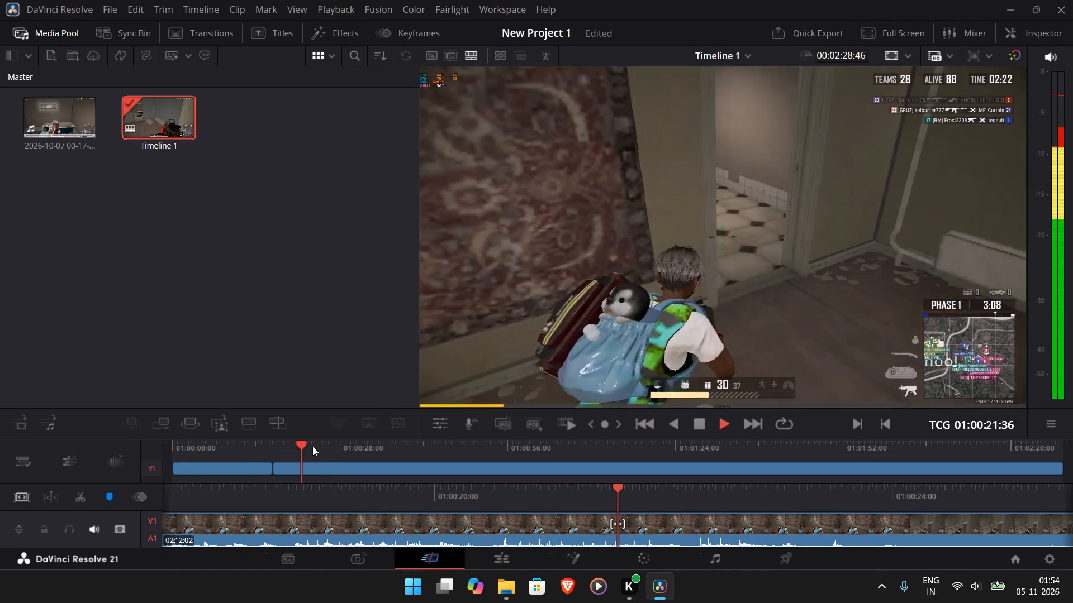
click(335, 446)
click(429, 447)
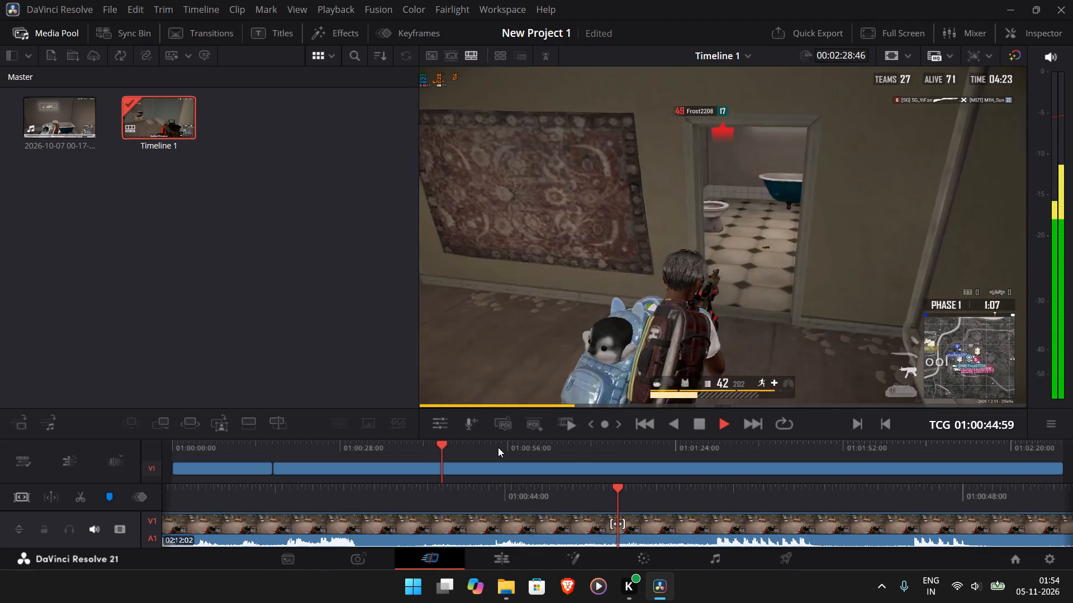
click(501, 447)
click(531, 448)
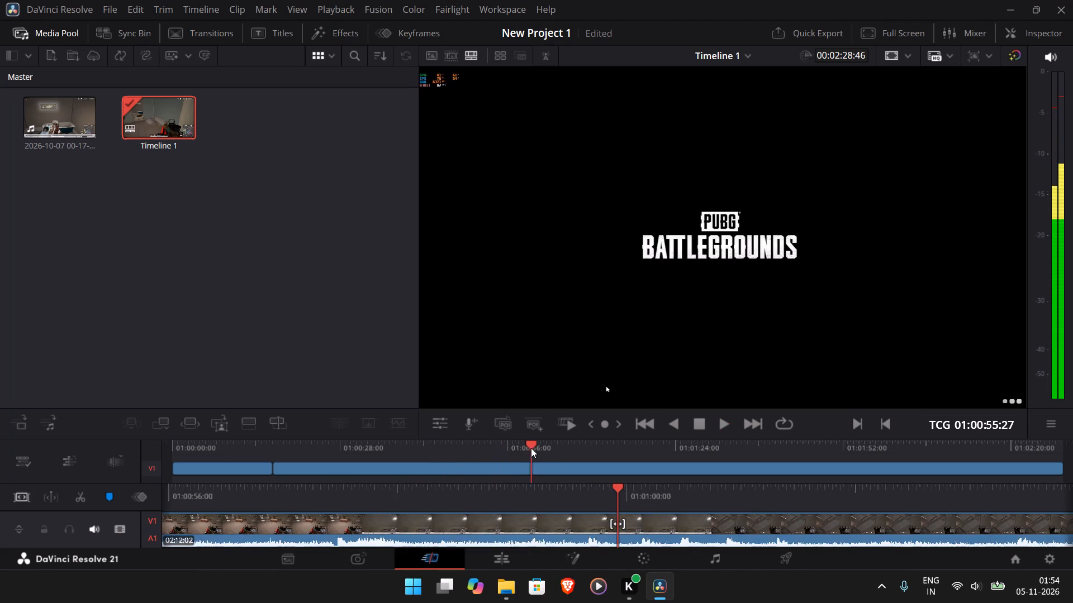
click(460, 449)
click(429, 449)
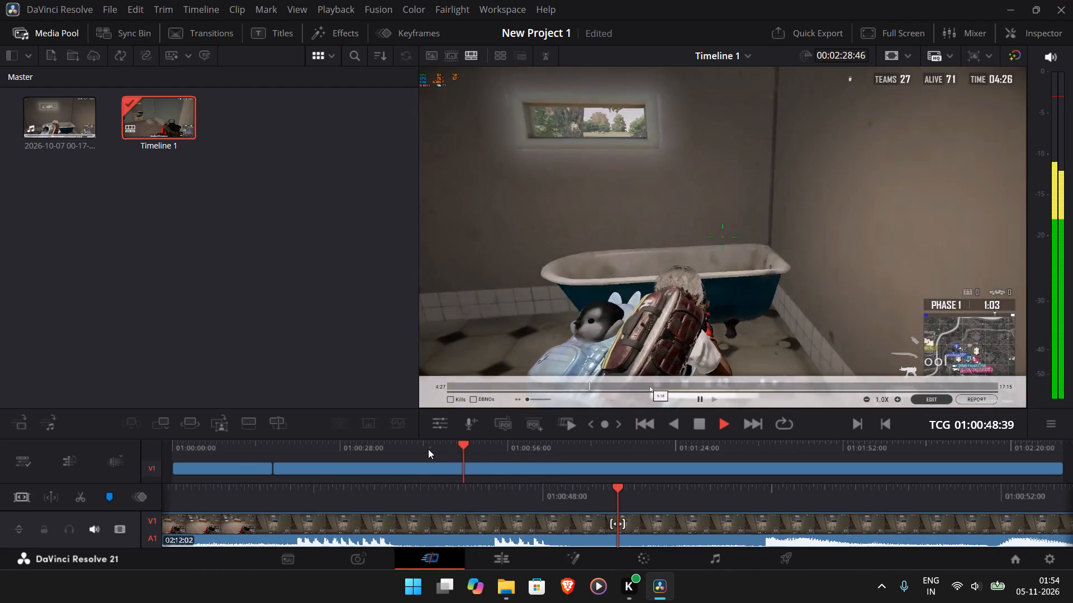
click(407, 448)
drag(415, 444, 414, 445)
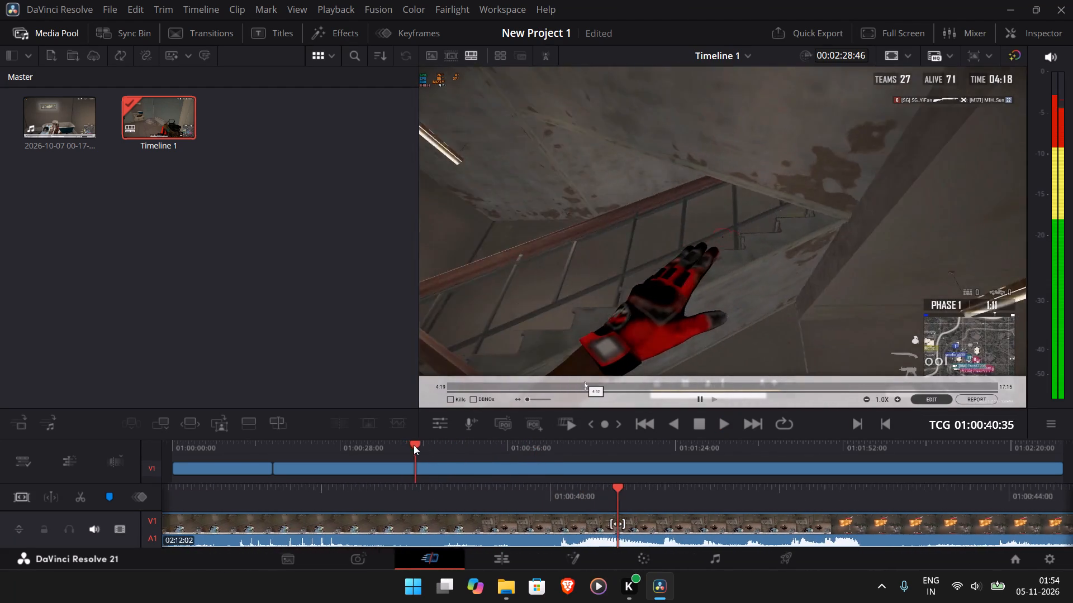
drag(414, 445, 374, 452)
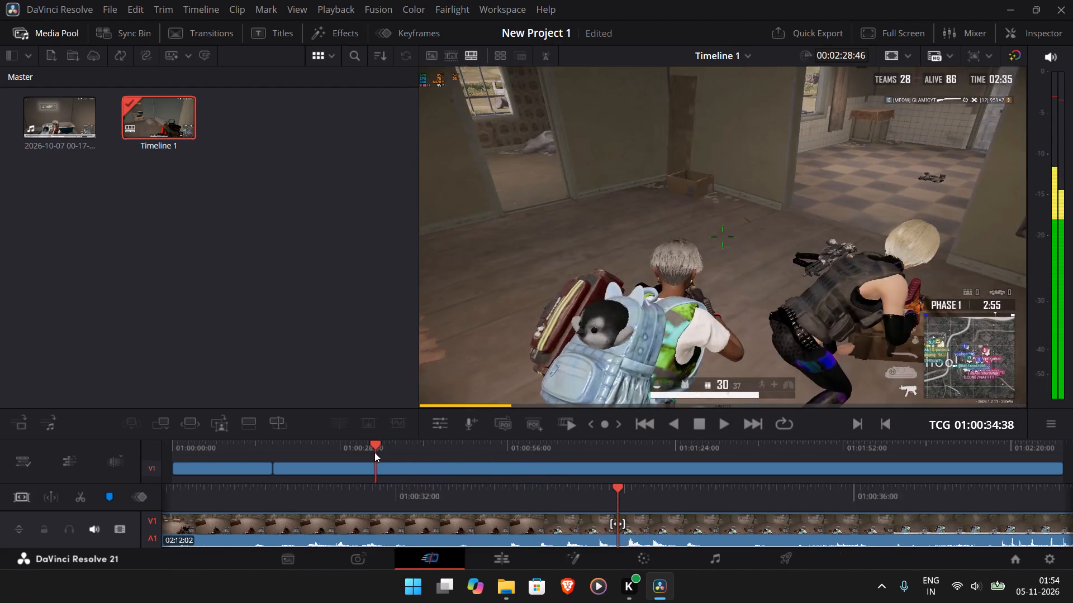
drag(374, 452, 396, 455)
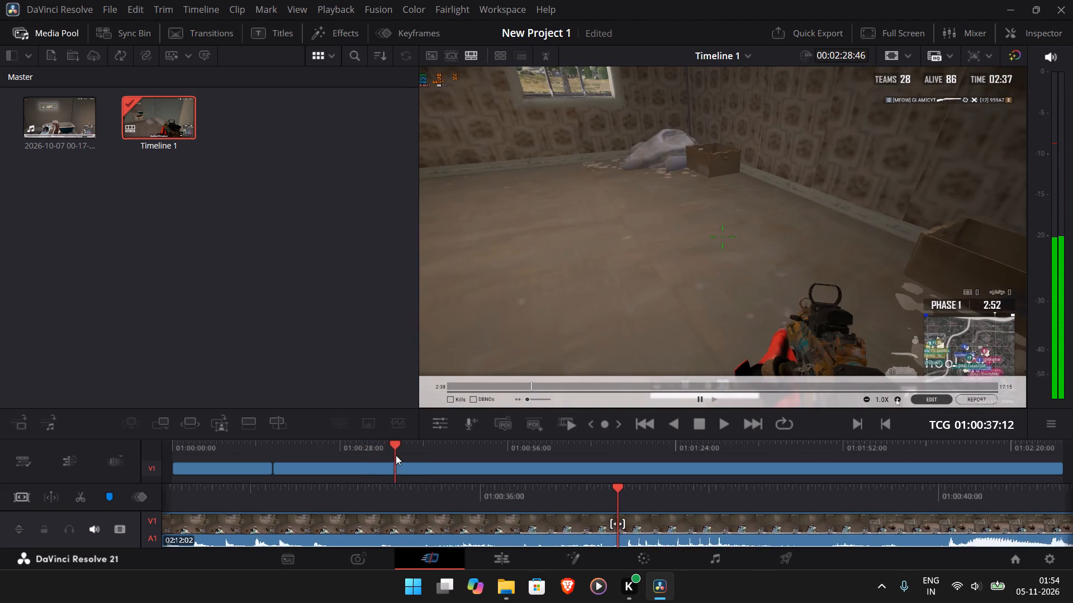
drag(396, 455, 419, 452)
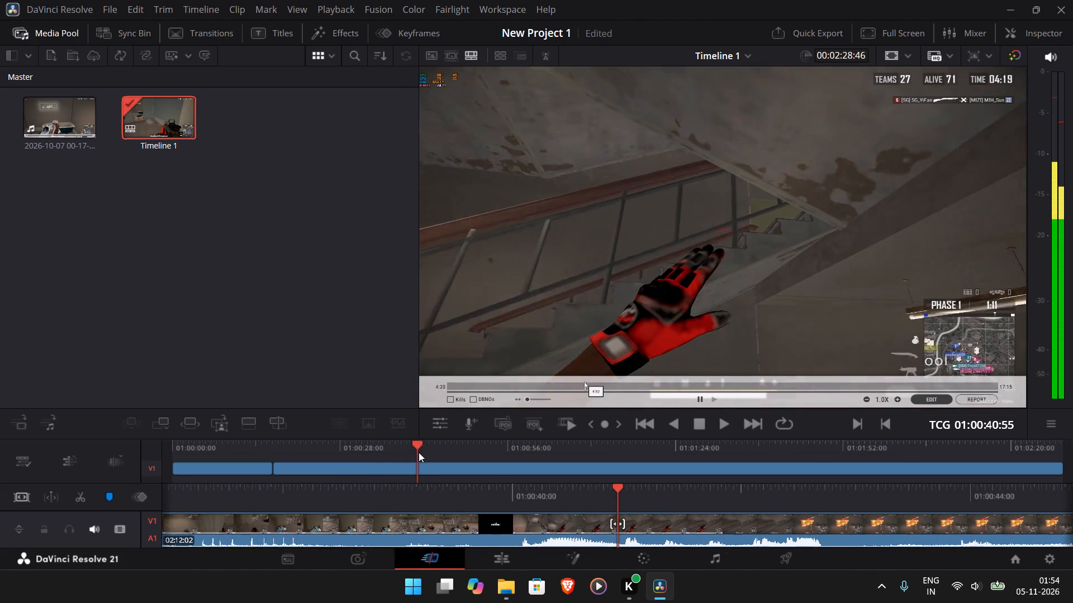
drag(419, 452, 457, 454)
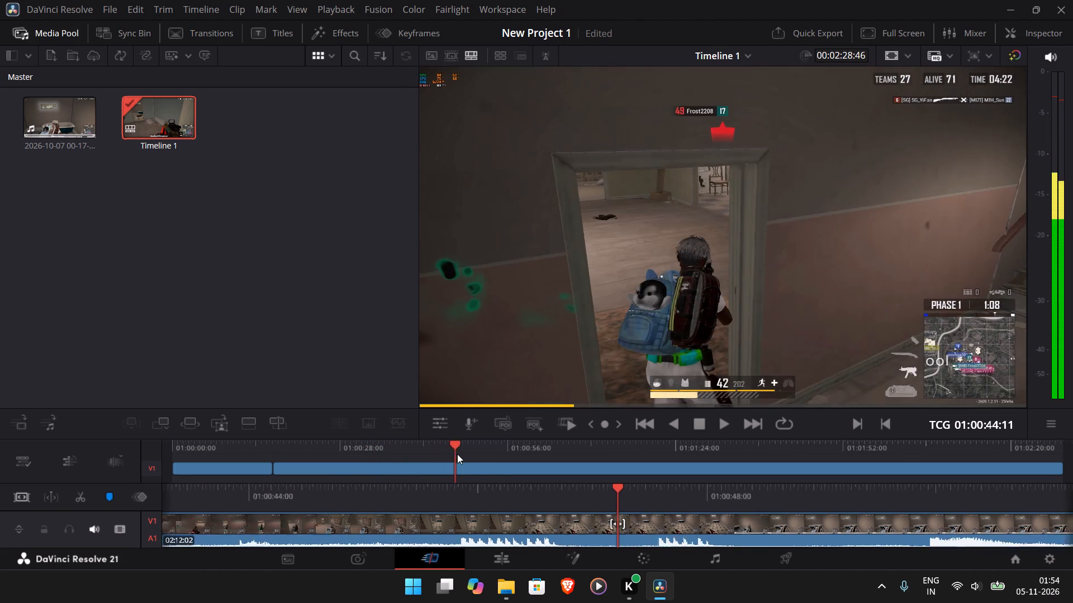
drag(457, 454, 493, 454)
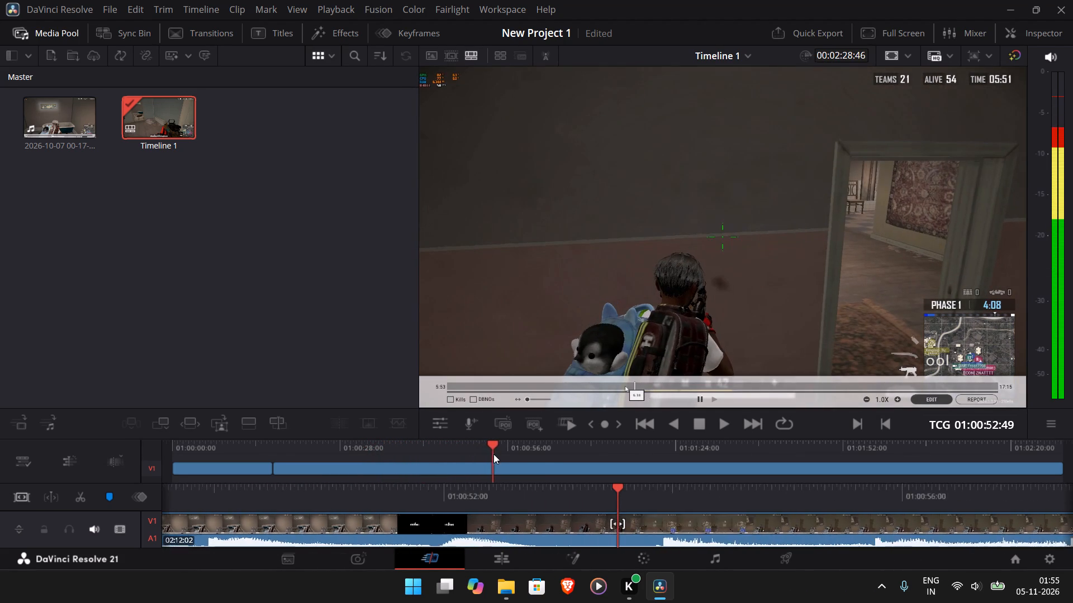
drag(493, 454, 526, 454)
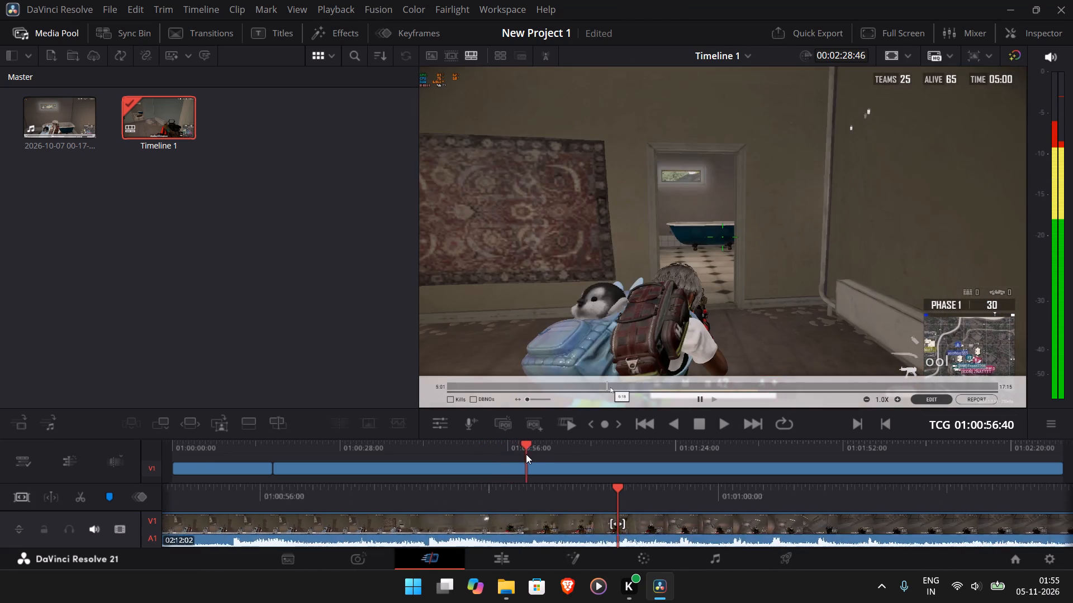
drag(526, 454, 538, 456)
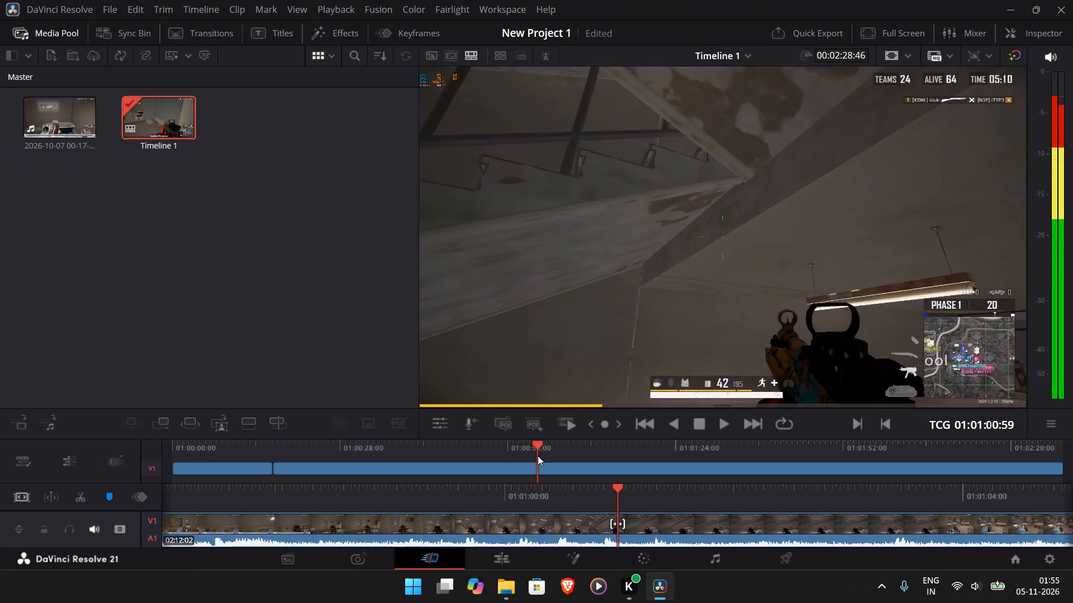
drag(538, 456, 579, 466)
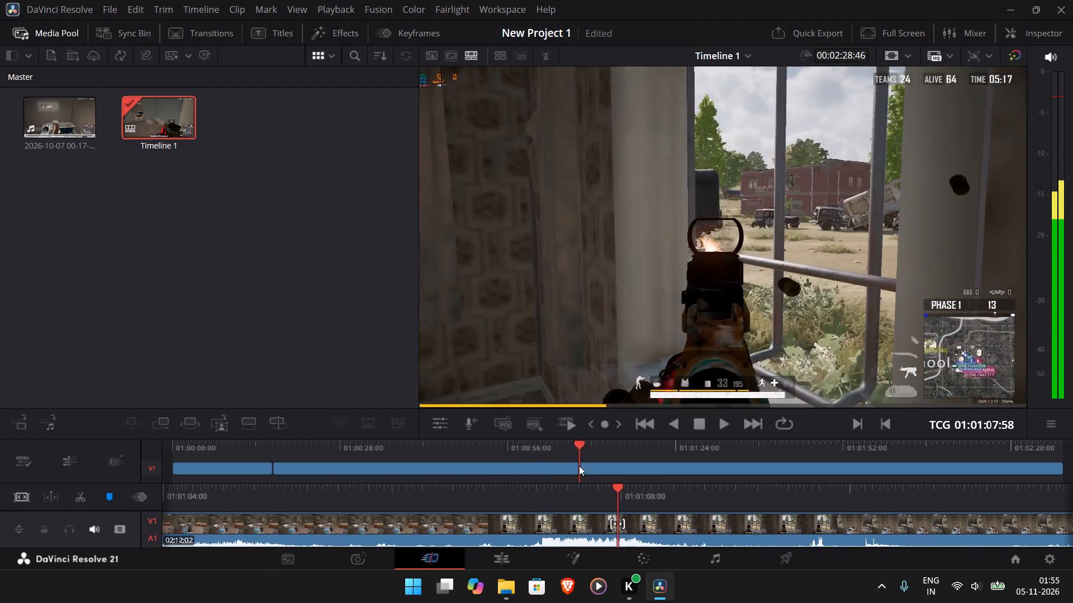
drag(579, 466, 580, 467)
Split the clip at 01:00:58:43, before the next fight, and cut out the section between the two fights.
click(668, 424)
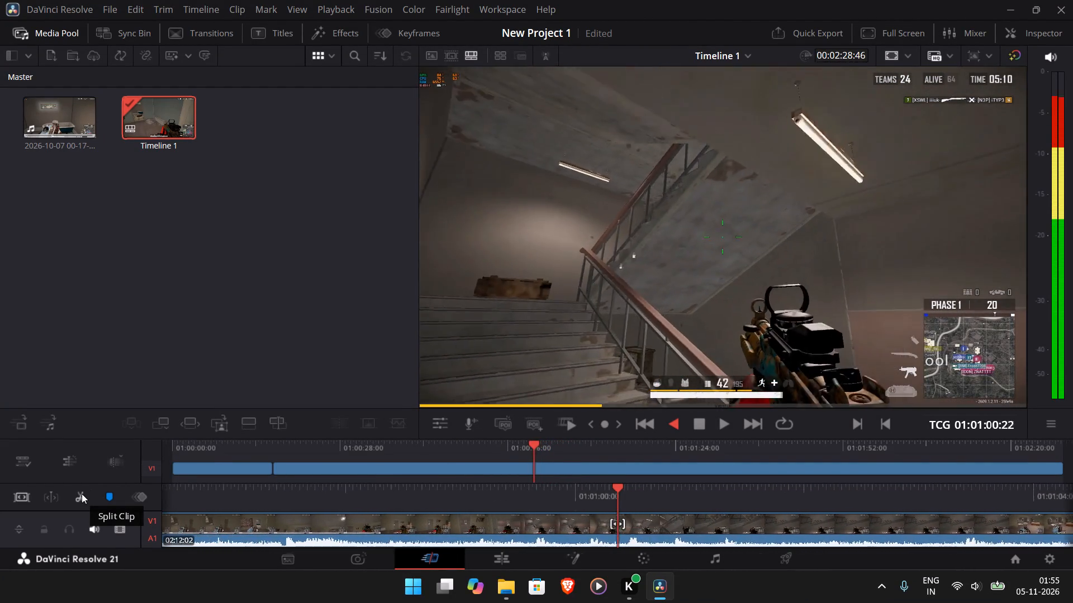
click(702, 427)
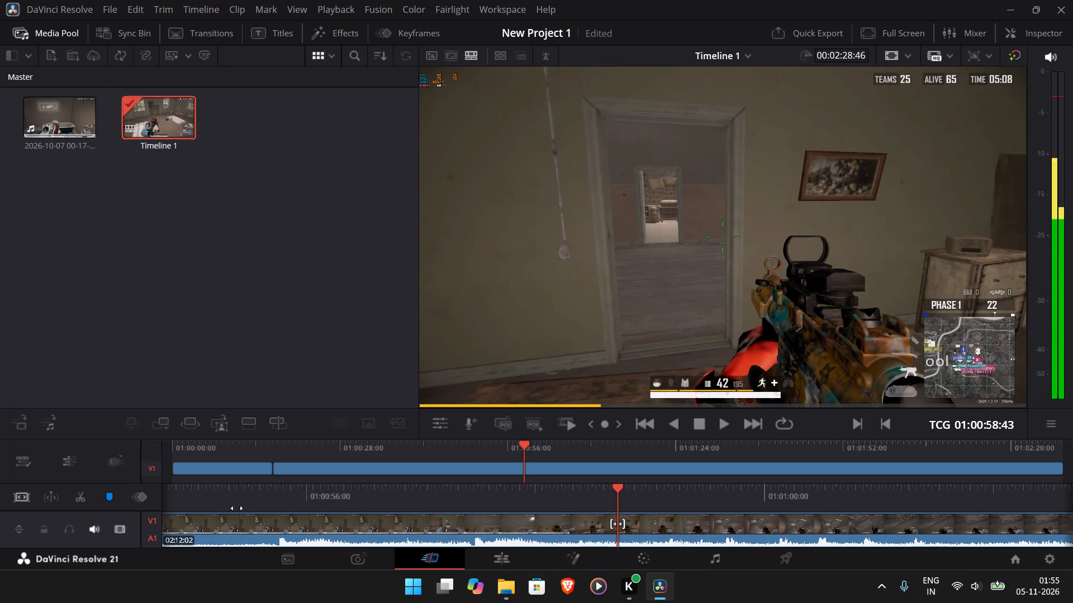
click(86, 502)
click(388, 468)
right_click(388, 467)
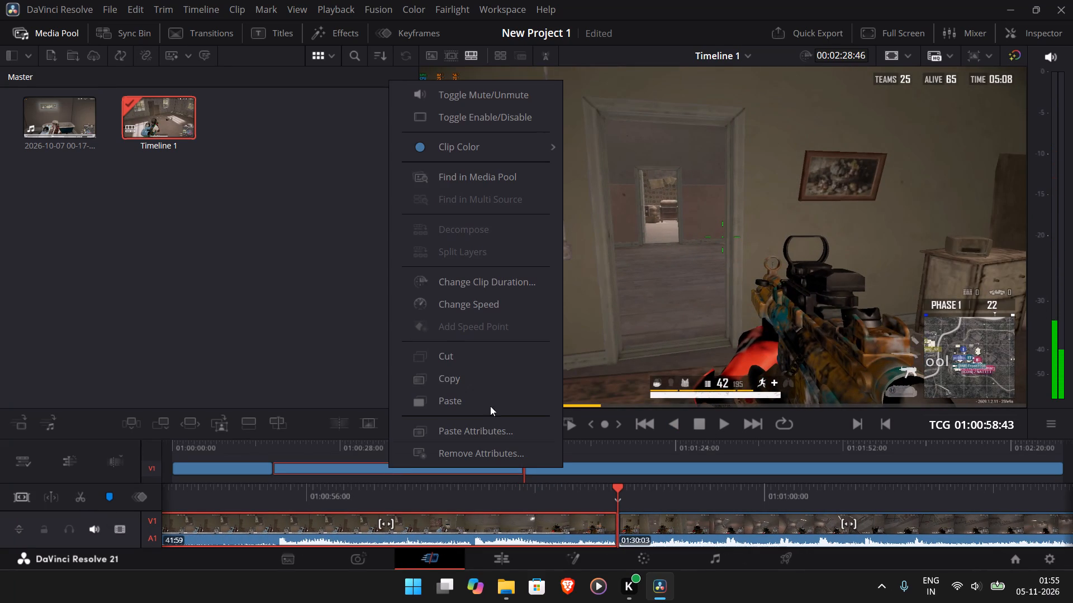
click(483, 352)
Add the Stretch Blur transition at the cut between the first and second fights and rewind to just before it.
click(212, 32)
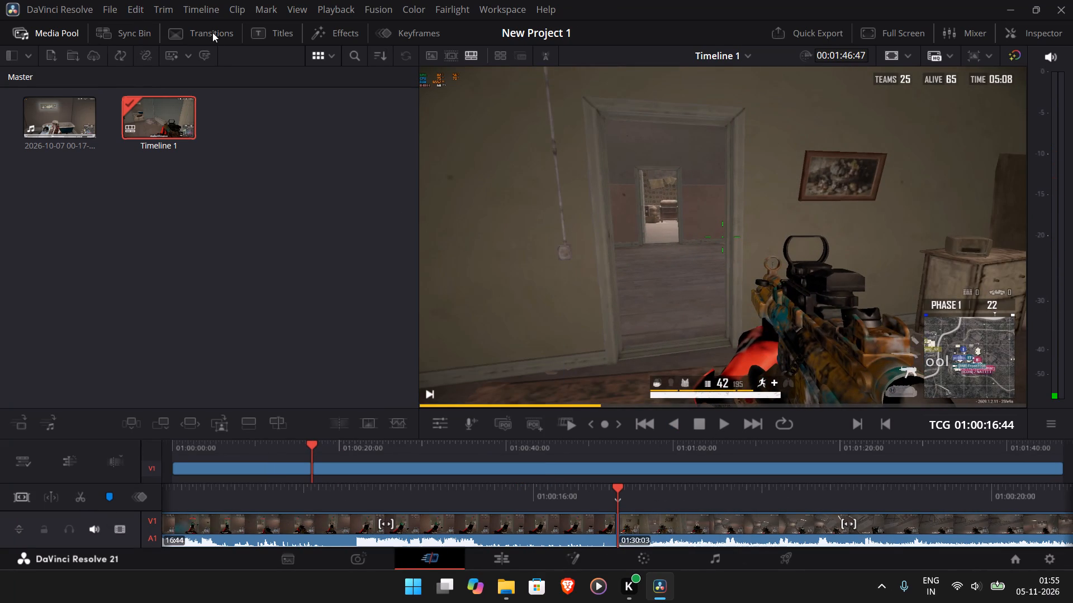
drag(221, 273, 300, 471)
click(674, 426)
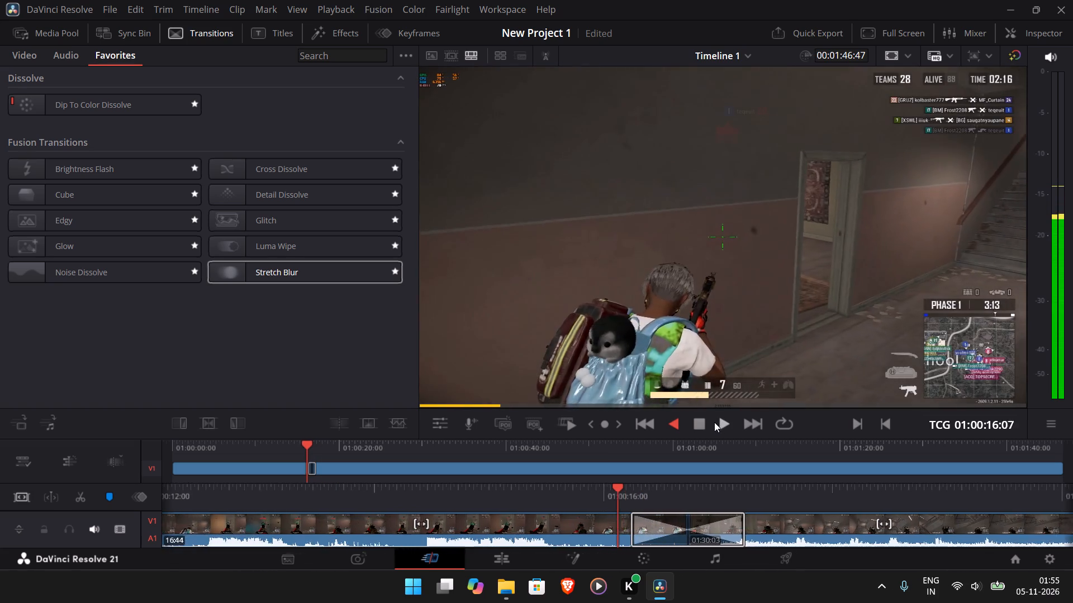
Play through the transition and the second fight, and split the clip at about 01:00:43:31, where the fight ends.
click(724, 423)
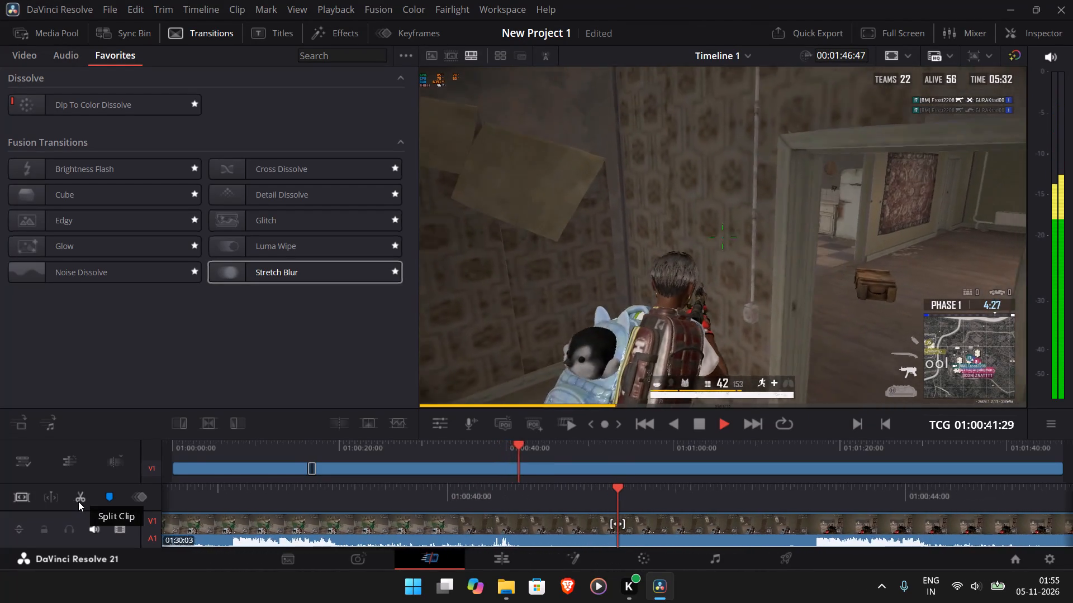
click(77, 499)
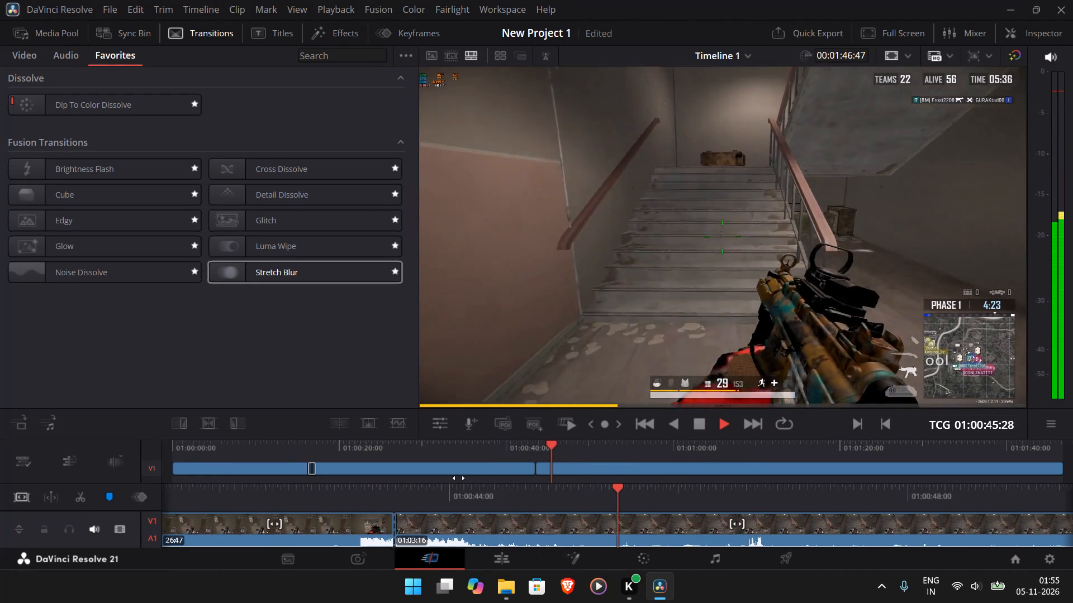
Find the start of the third fight, split the clip at 01:01:07:31, and cut out the section between the second and third fights.
click(615, 449)
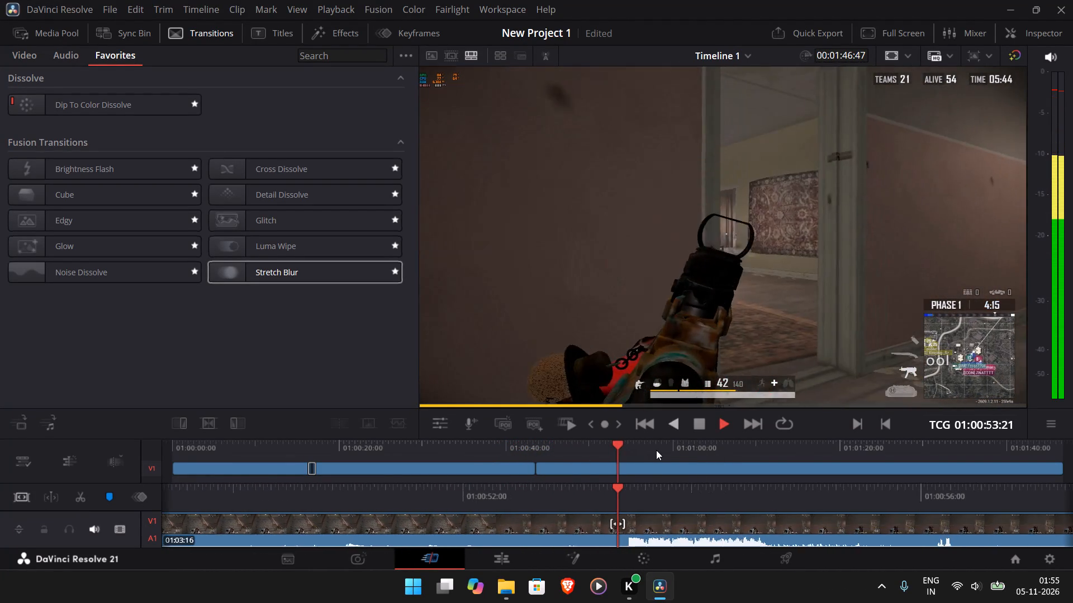
click(660, 450)
click(685, 446)
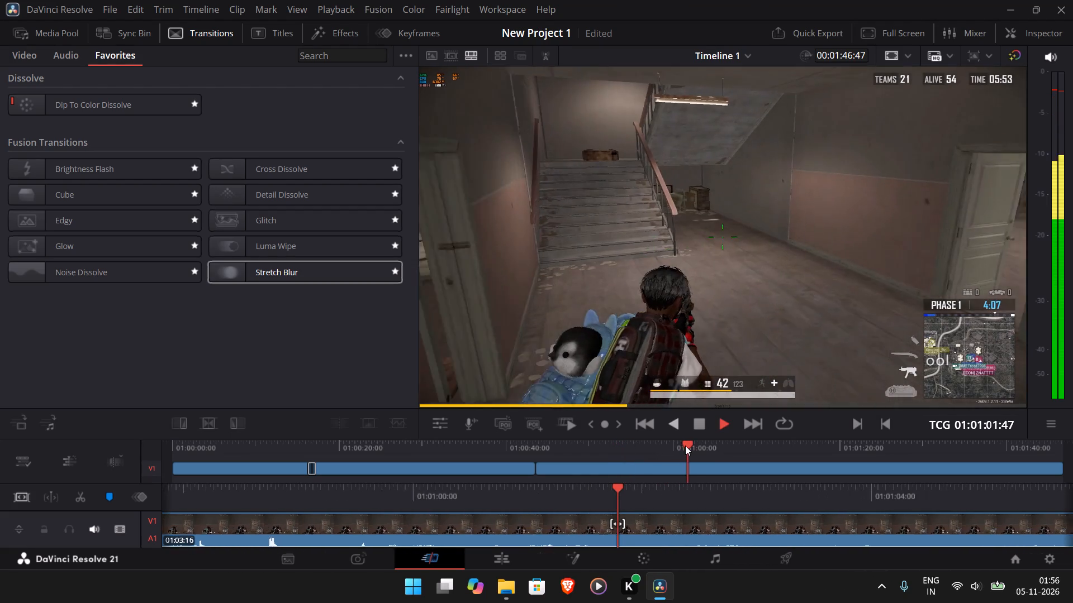
click(702, 445)
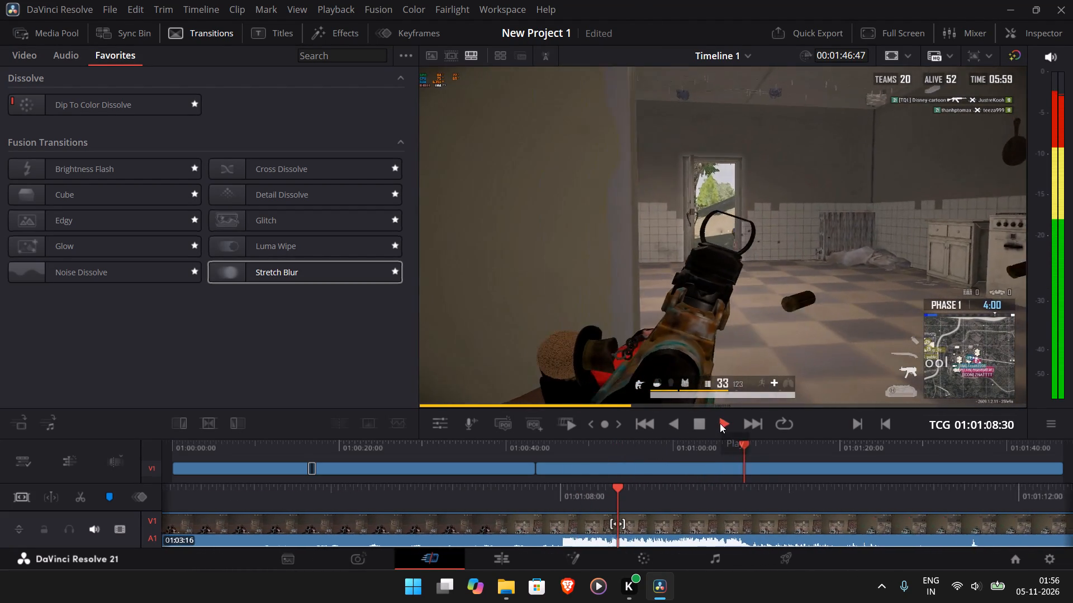
click(674, 427)
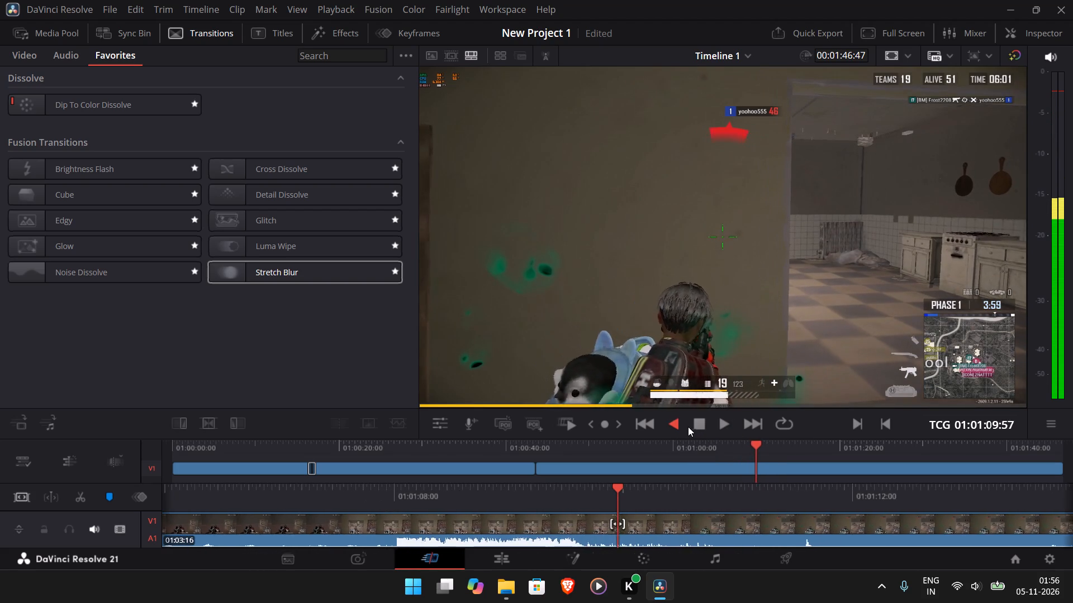
click(696, 427)
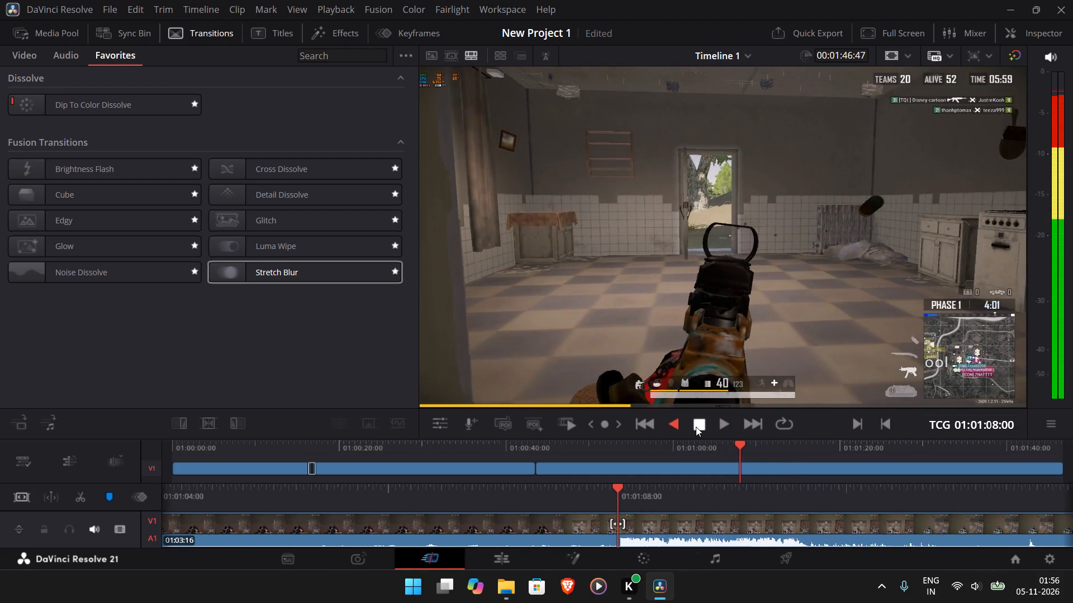
click(677, 428)
click(696, 430)
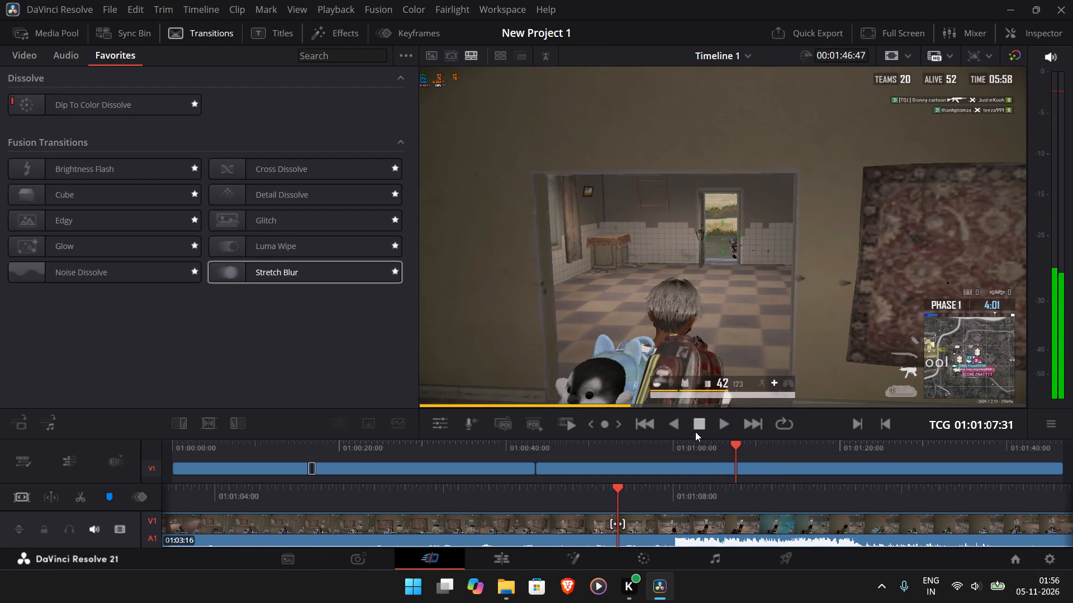
click(75, 501)
click(601, 467)
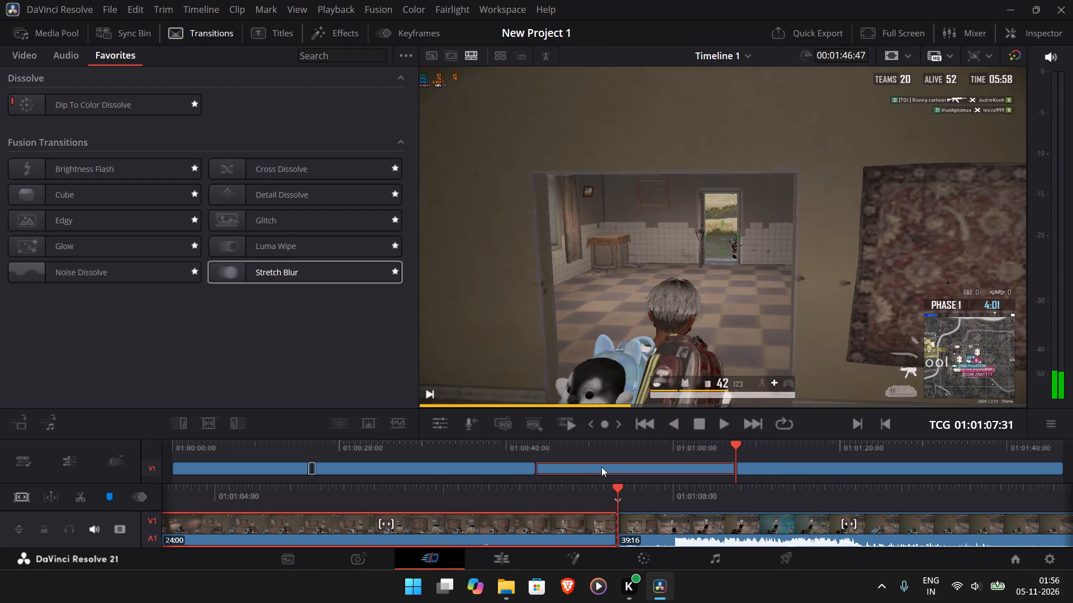
right_click(601, 467)
click(648, 358)
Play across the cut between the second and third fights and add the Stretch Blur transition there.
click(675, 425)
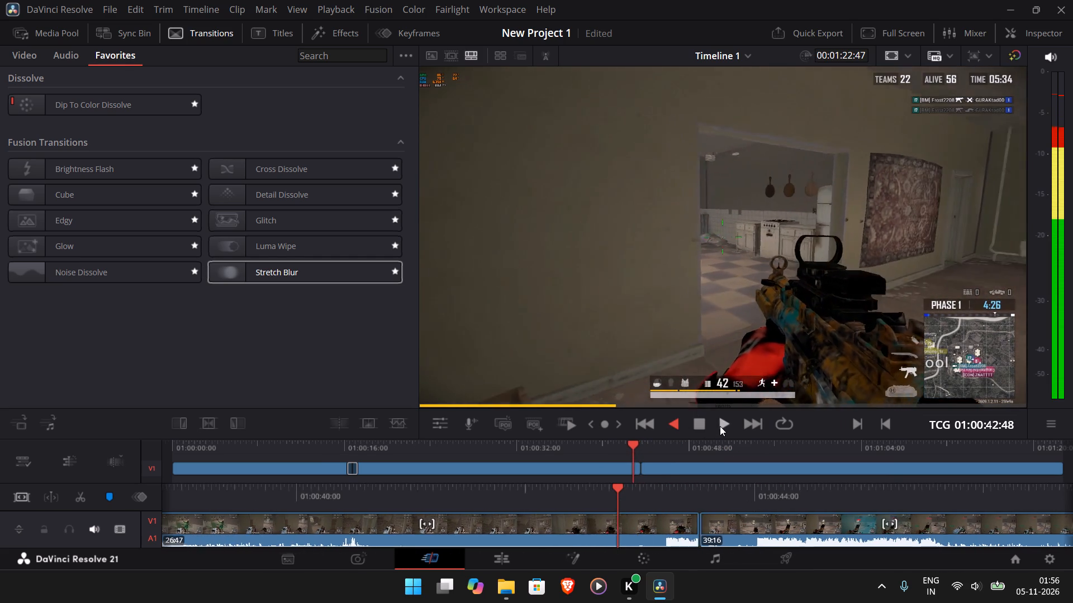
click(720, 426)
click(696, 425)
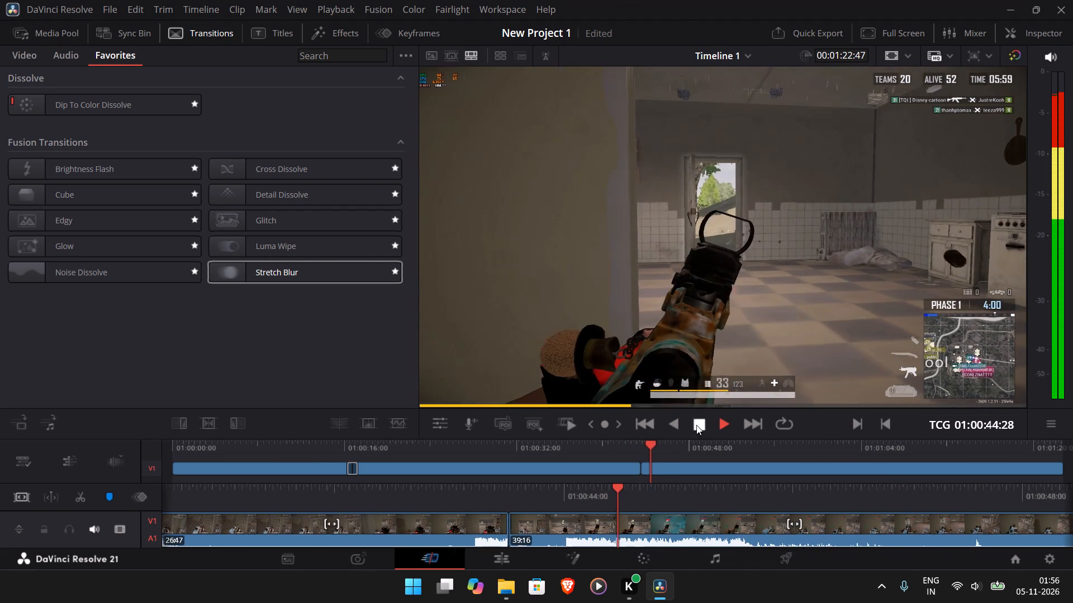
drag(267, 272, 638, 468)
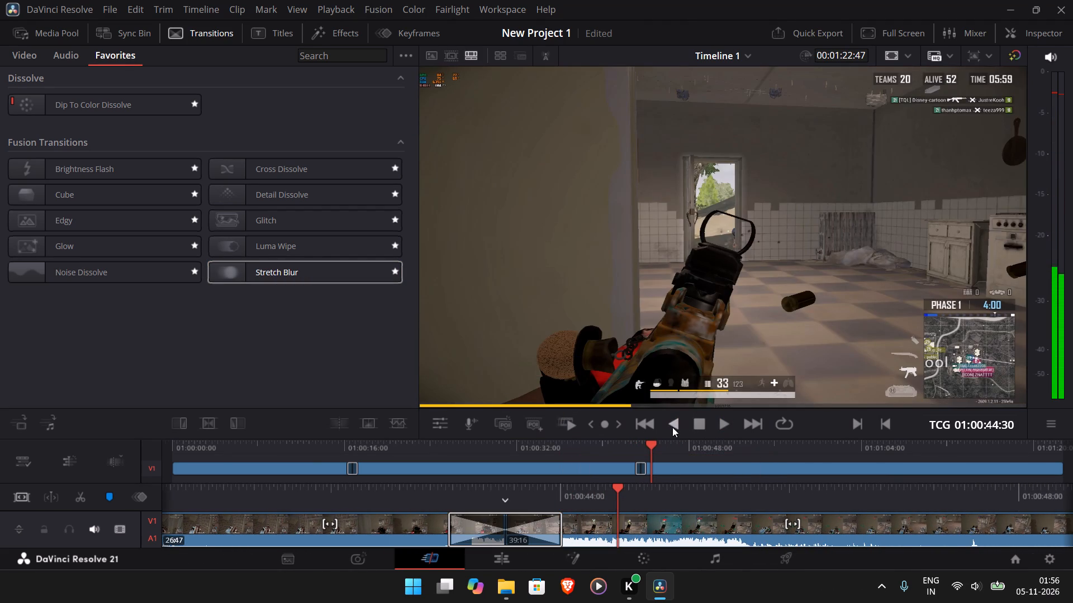
Split the end of the second fight at 01:00:42:53, then cut out the Stretch Blur transition and the short leftover piece after the split.
click(672, 427)
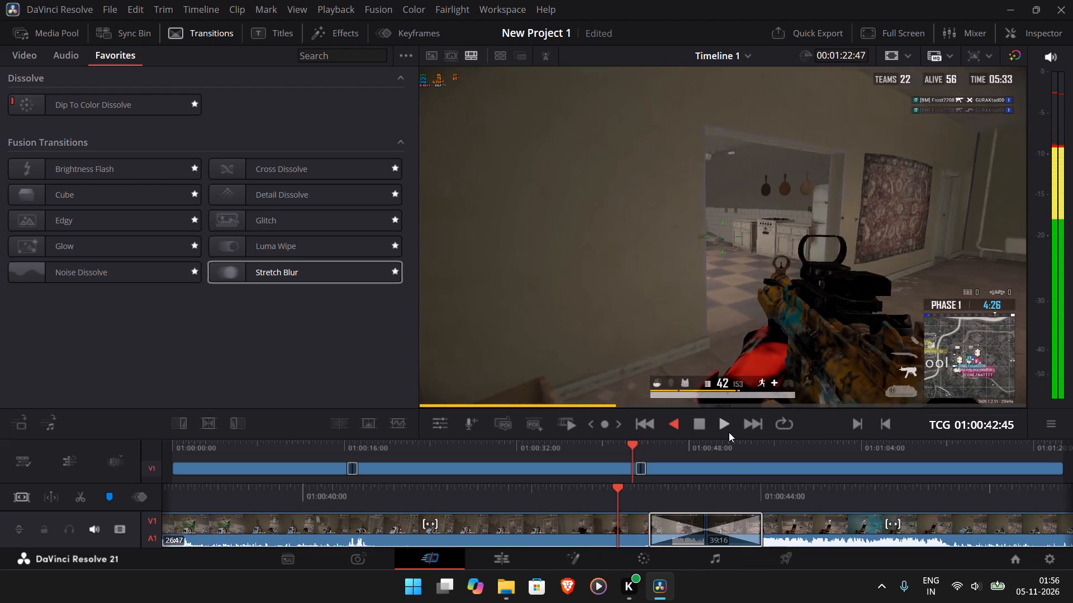
click(718, 427)
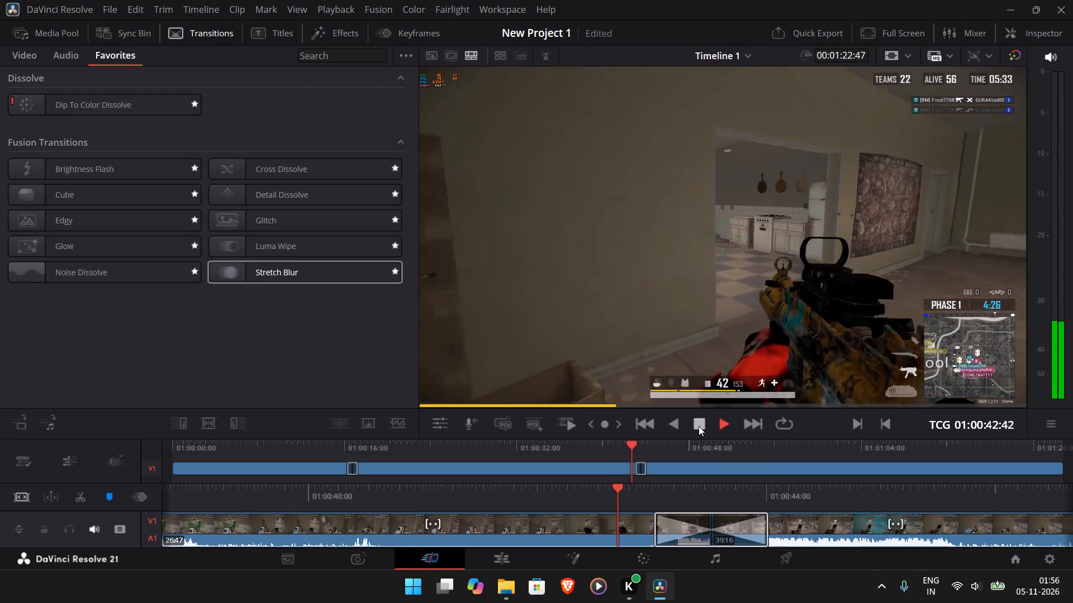
click(699, 426)
click(82, 503)
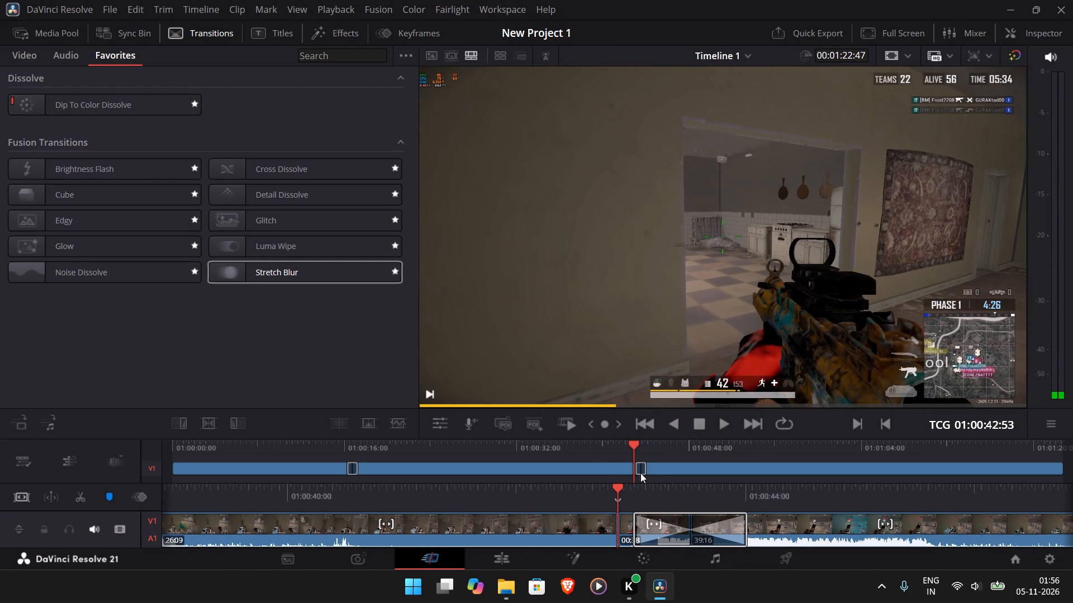
click(637, 470)
right_click(637, 470)
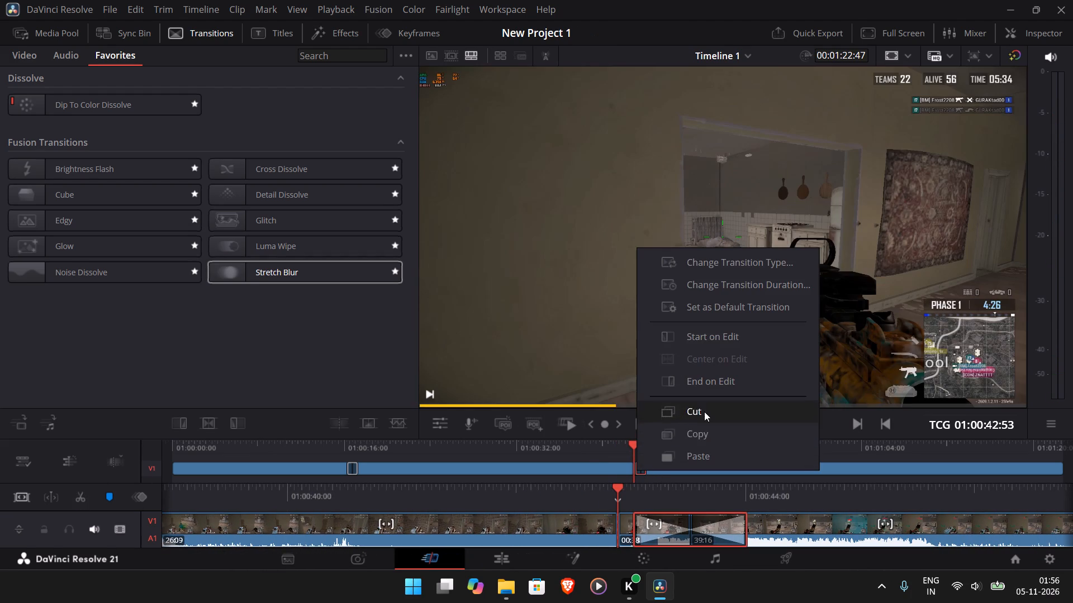
click(704, 411)
click(637, 468)
right_click(637, 467)
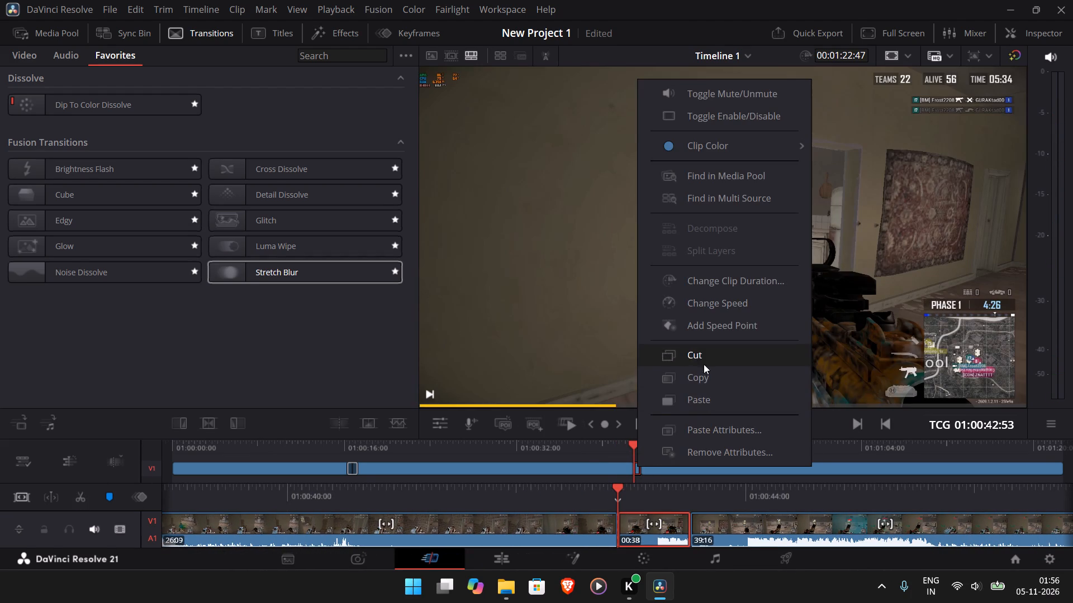
click(704, 360)
Review the shortened end of the second fight and add the Stretch Blur transition at the cut into the third fight.
click(673, 428)
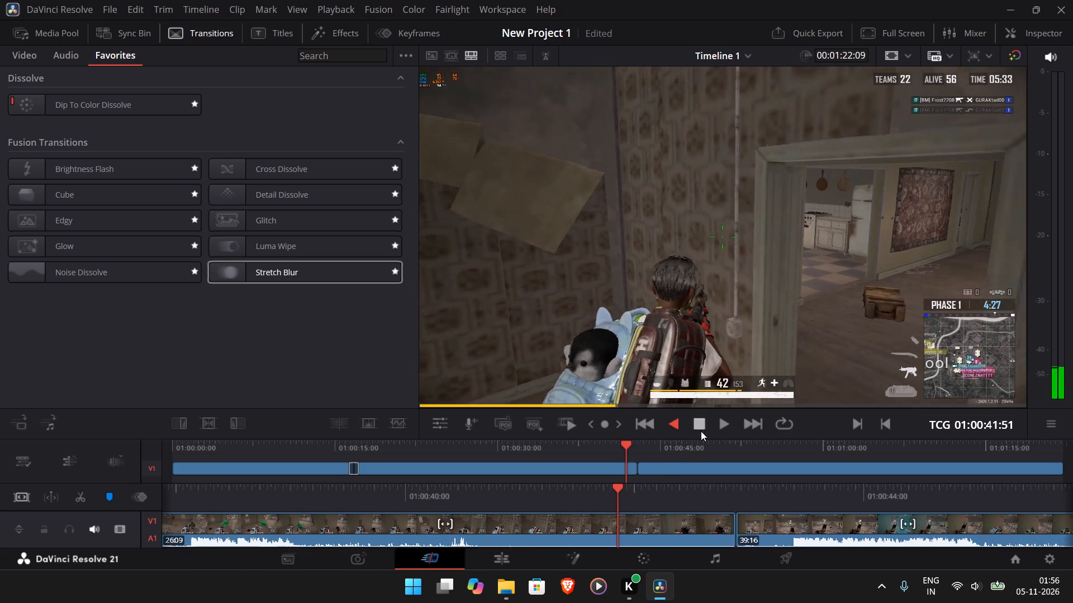
click(728, 429)
click(695, 423)
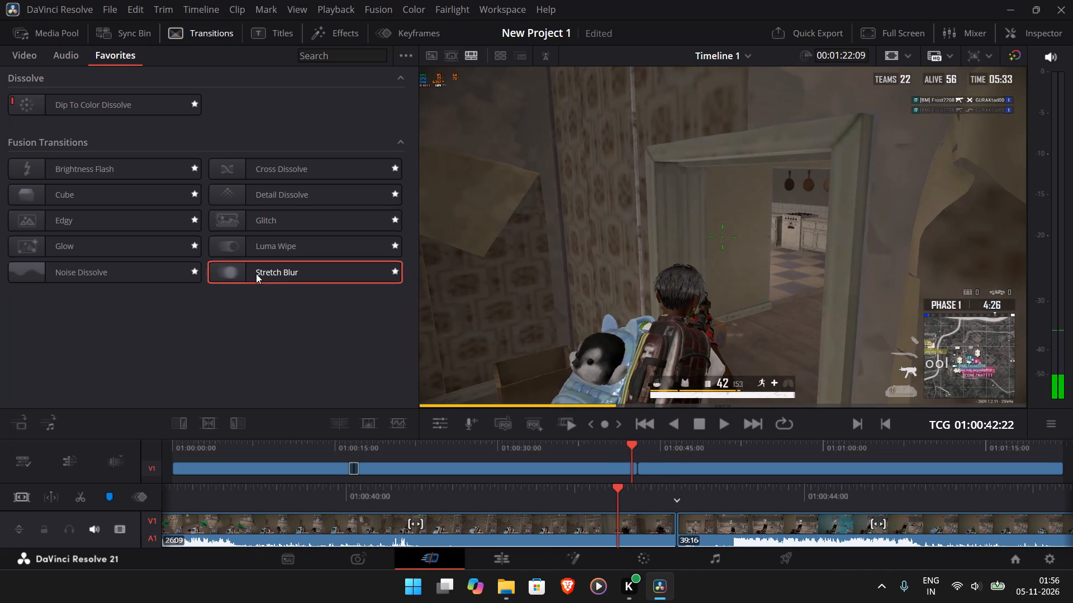
drag(256, 274, 628, 467)
Play through the transition and the third fight, and split the clip at about 01:00:49:52, where the fight ends.
click(721, 425)
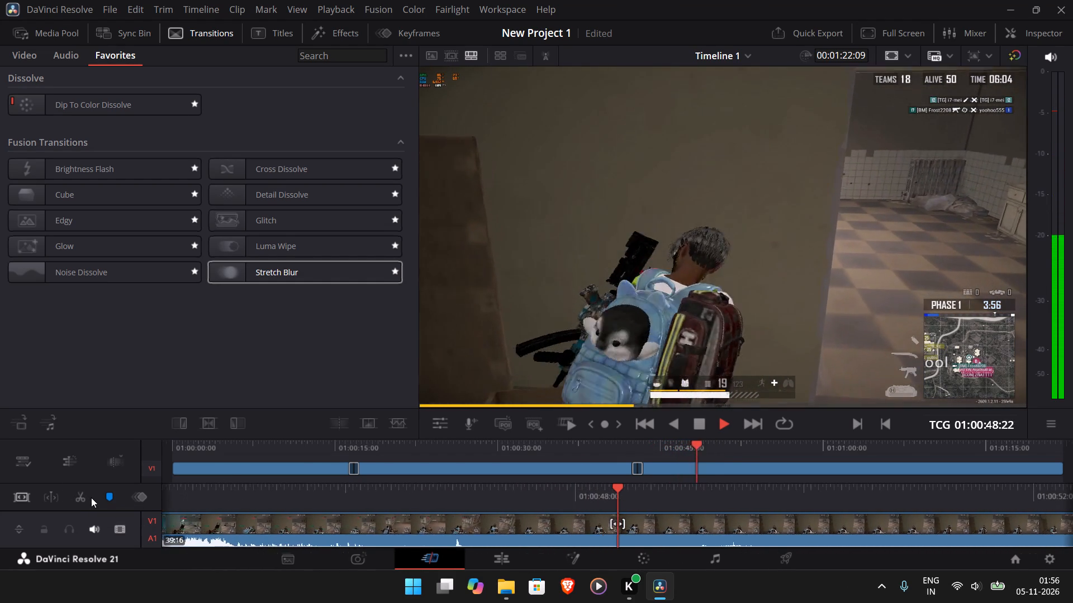
click(93, 496)
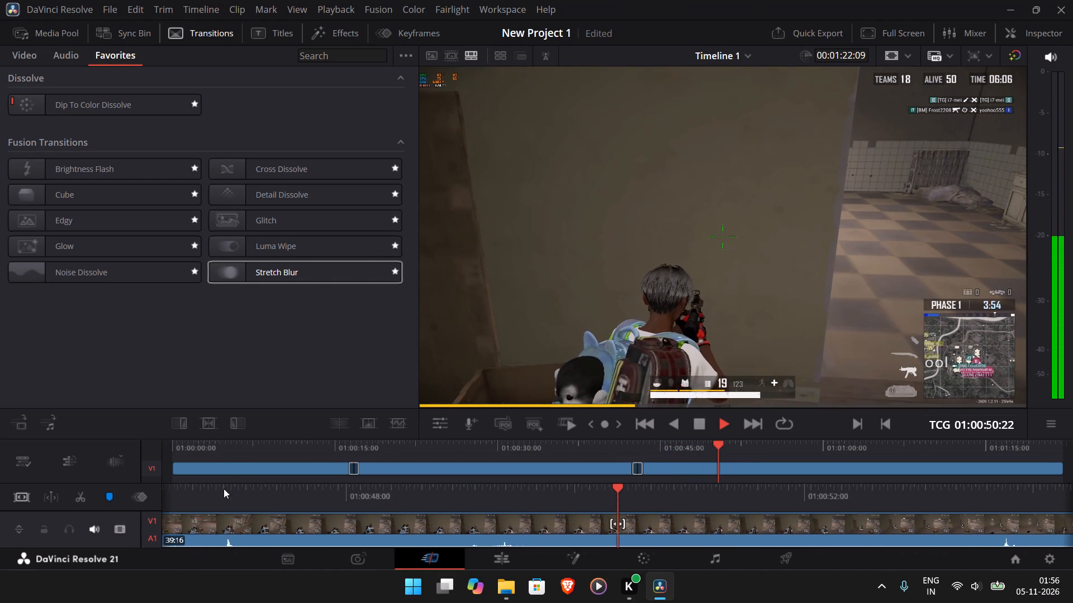
click(680, 423)
click(78, 500)
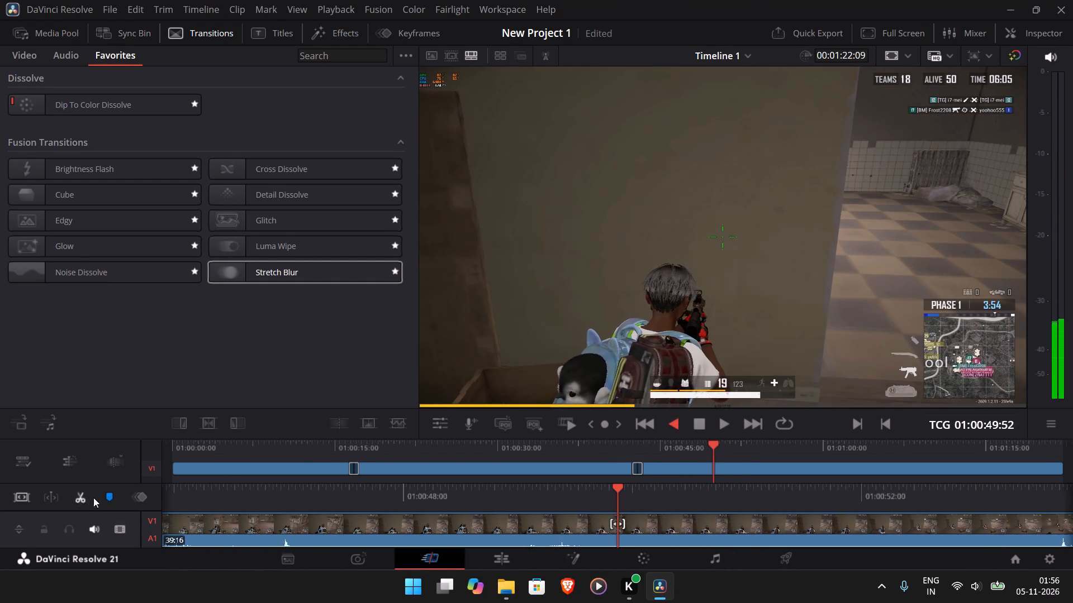
Scrub through the footage after the third fight and cut out this whole remaining section.
click(722, 428)
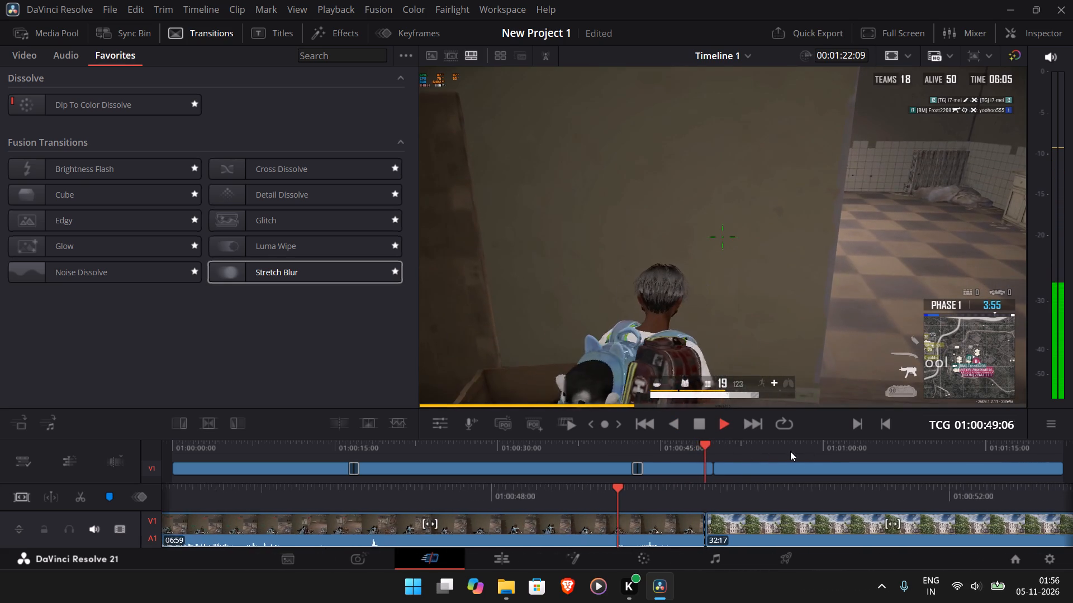
click(816, 451)
click(857, 446)
click(899, 447)
click(962, 448)
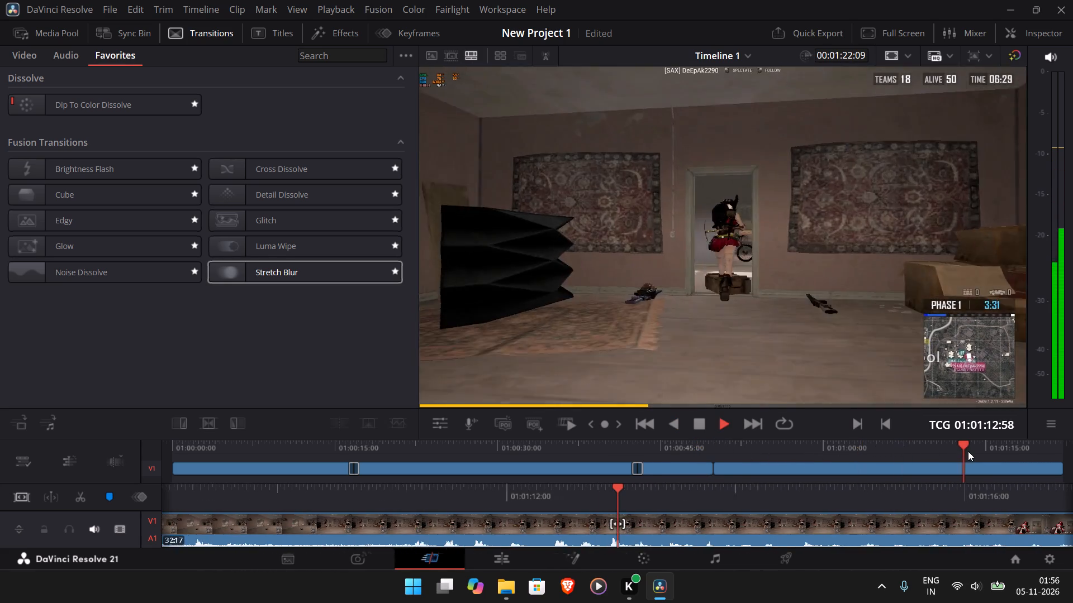
click(911, 470)
right_click(911, 469)
click(954, 353)
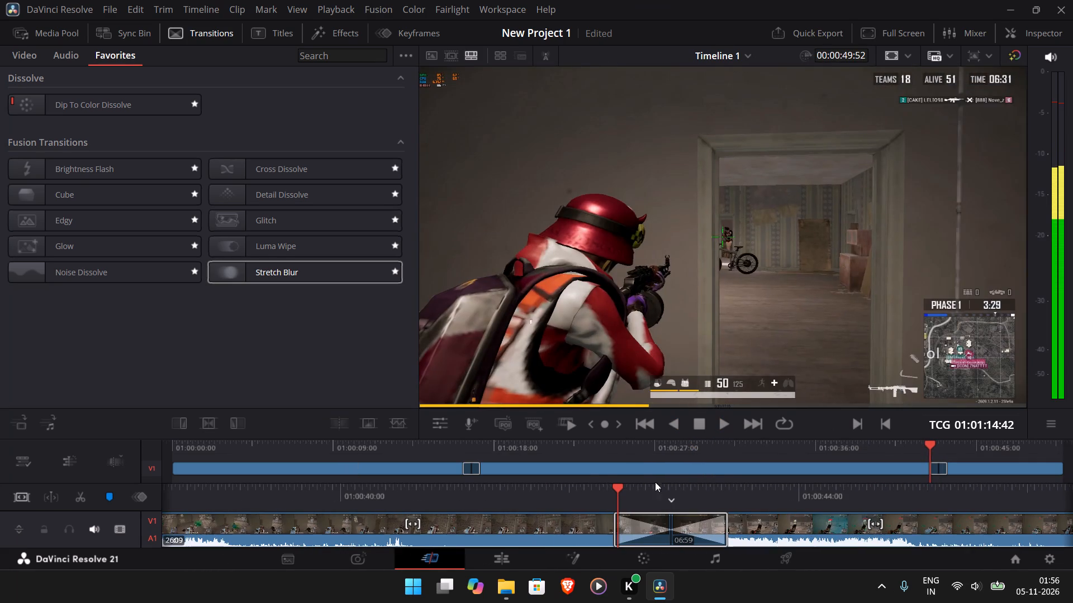
Quick-export the timeline with the H.264 Master preset to the PUBG Clutches folder as "appartments 1v3".
click(822, 29)
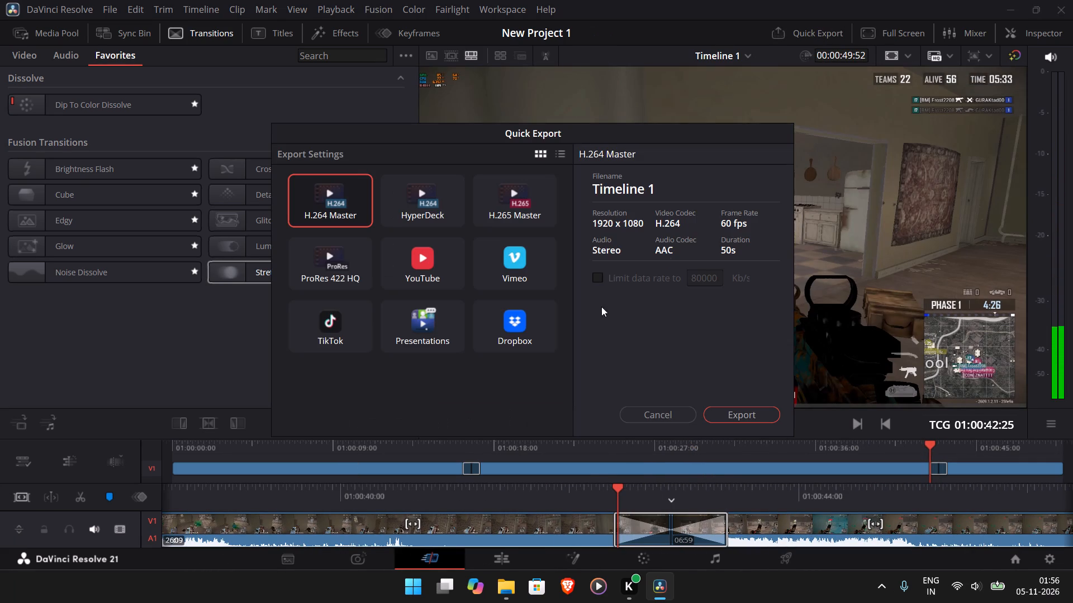
click(730, 410)
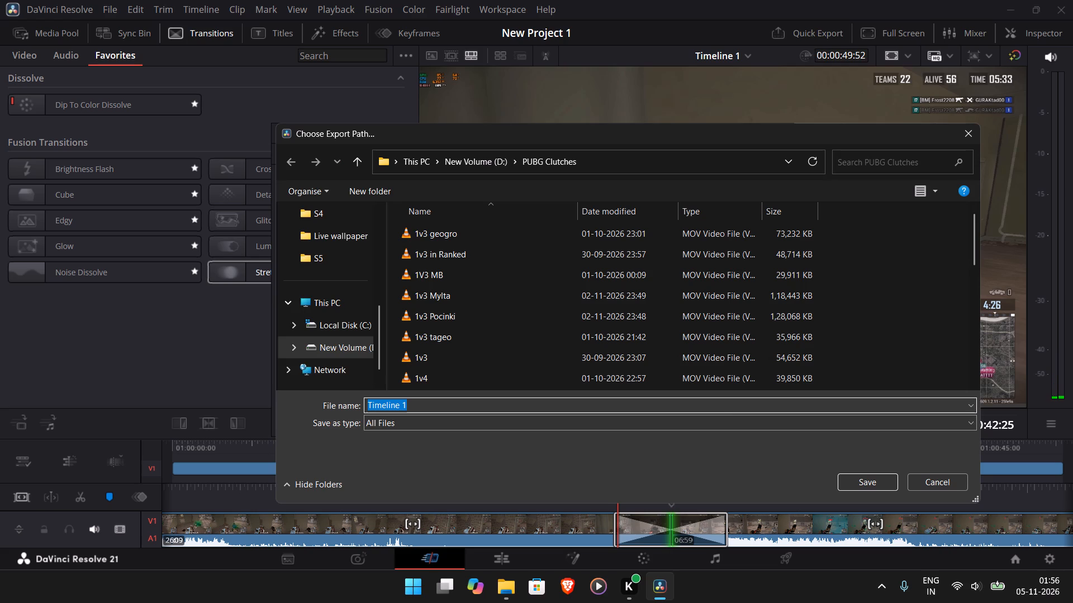
text(appa)
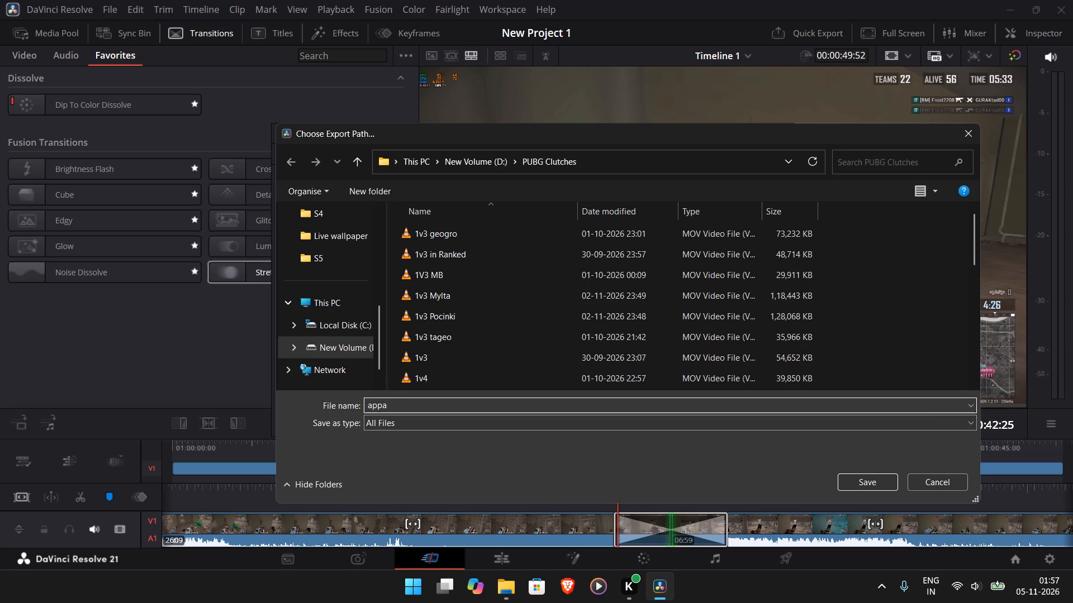
text(rtments 1v3)
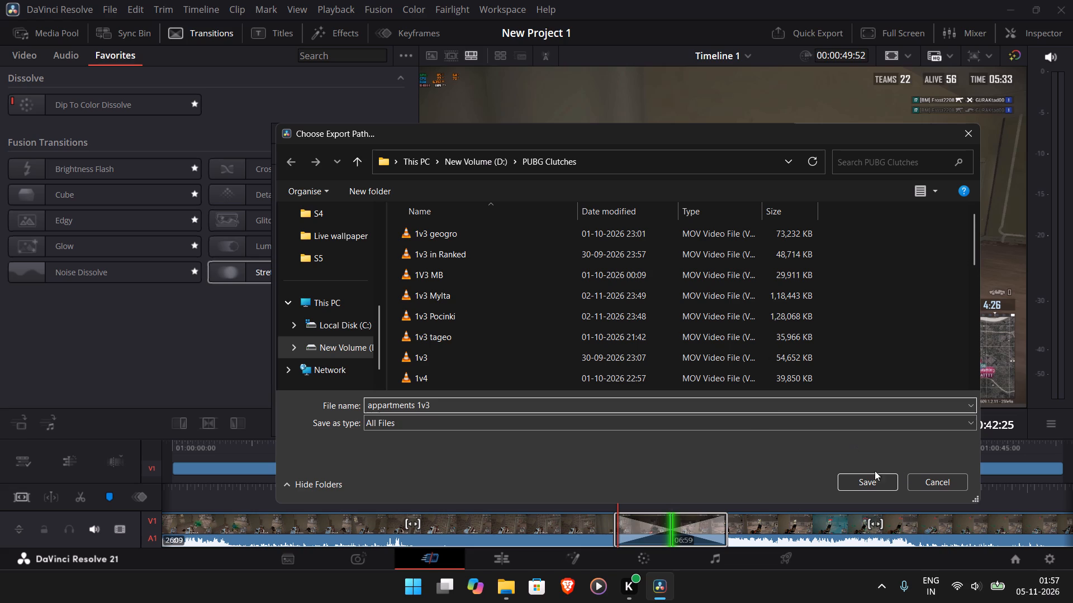
click(863, 472)
click(874, 479)
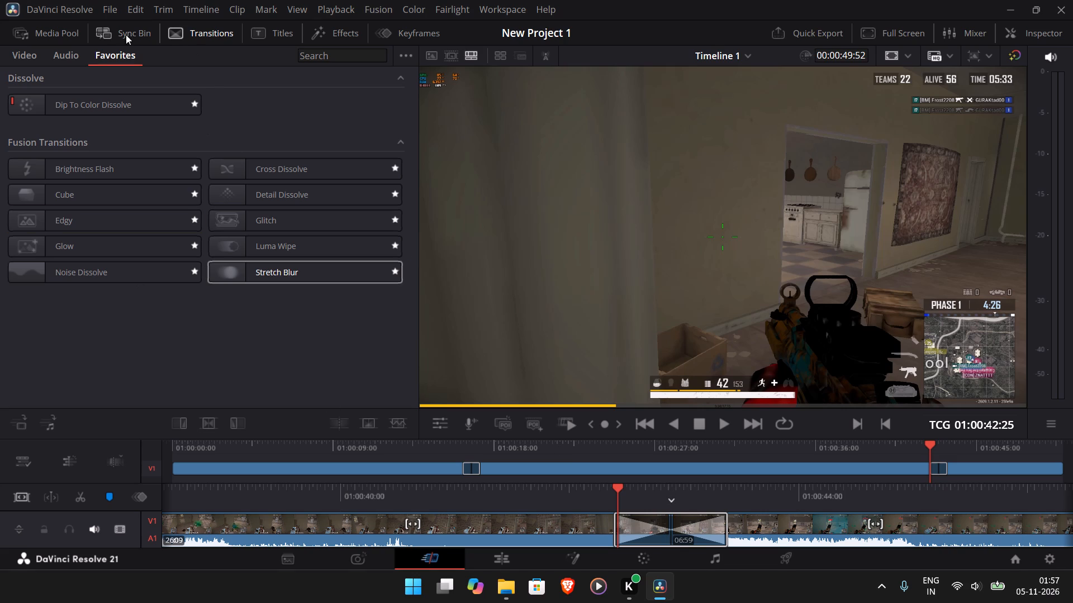
Show the project's imported media and timelines.
click(31, 58)
click(55, 29)
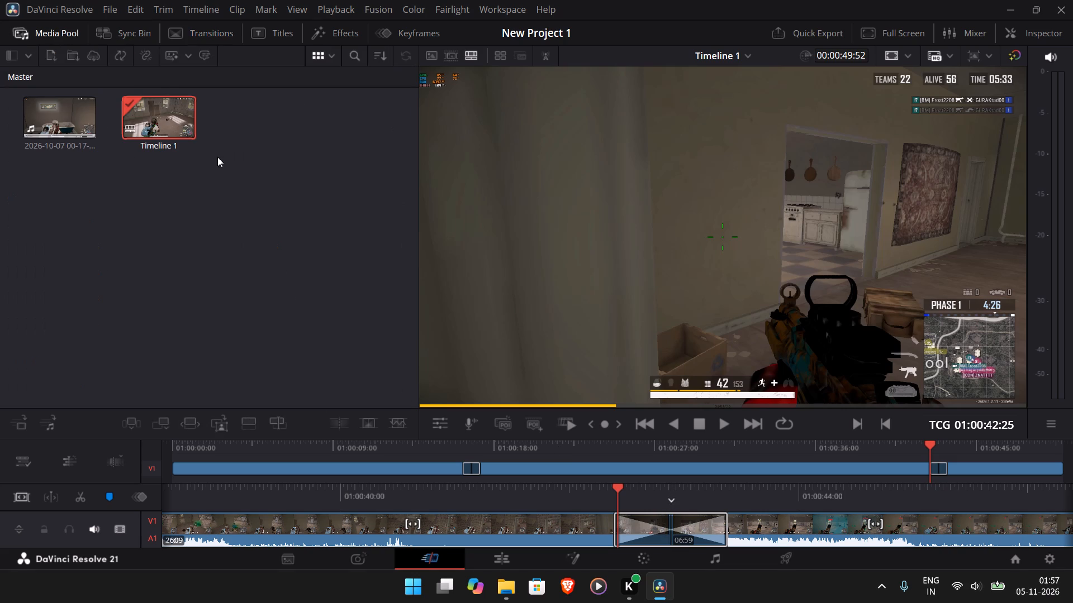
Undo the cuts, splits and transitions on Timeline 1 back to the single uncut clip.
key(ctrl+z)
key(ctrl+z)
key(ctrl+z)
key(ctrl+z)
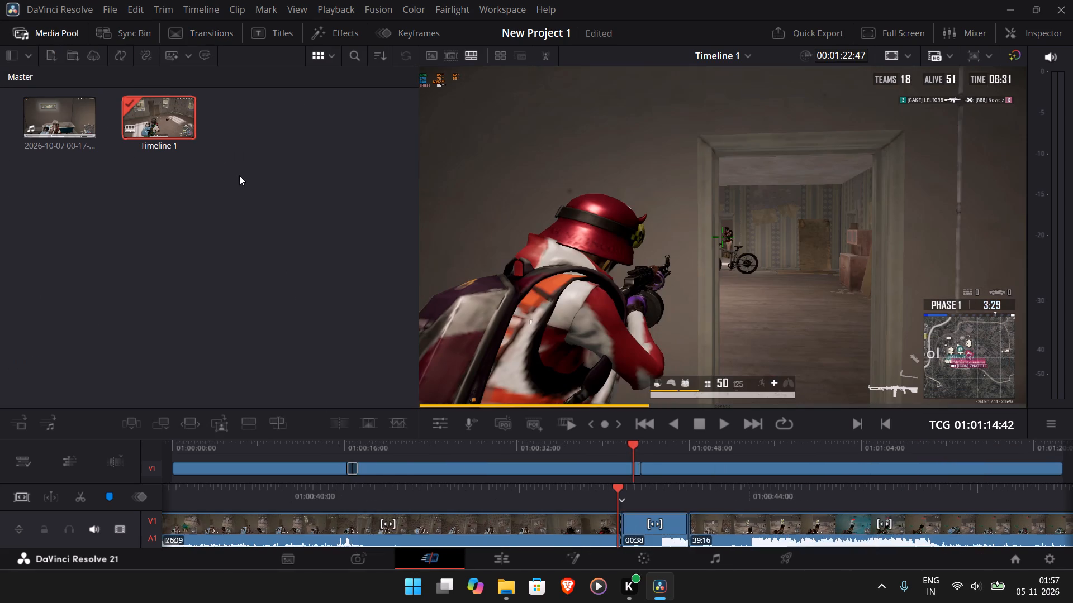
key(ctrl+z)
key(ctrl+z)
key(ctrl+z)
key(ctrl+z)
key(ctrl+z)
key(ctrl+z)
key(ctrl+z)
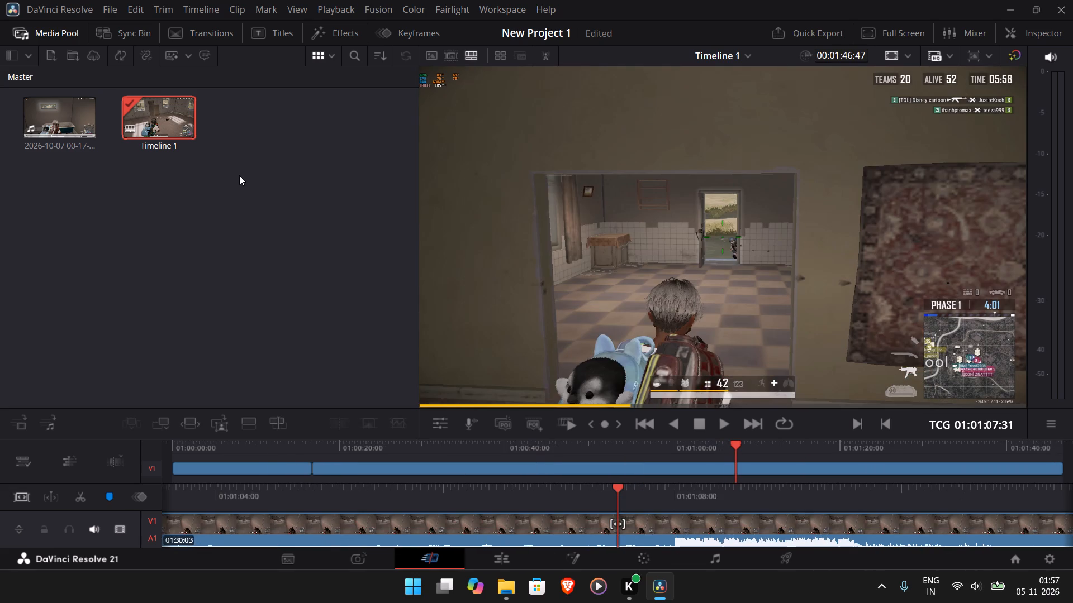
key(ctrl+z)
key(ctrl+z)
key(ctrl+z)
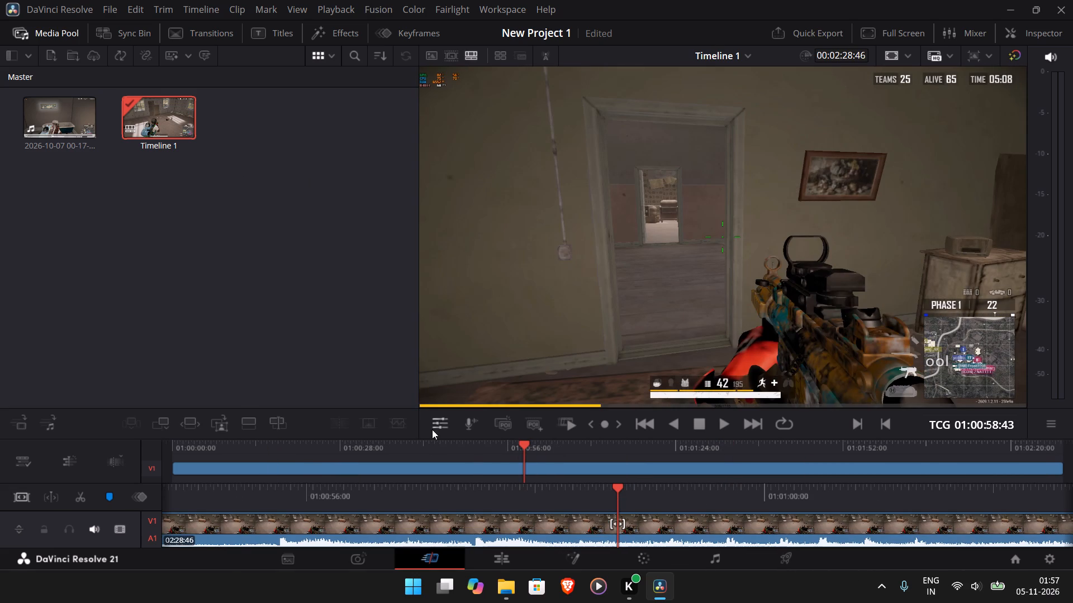
Remove Timeline 1 from the project.
right_click(174, 119)
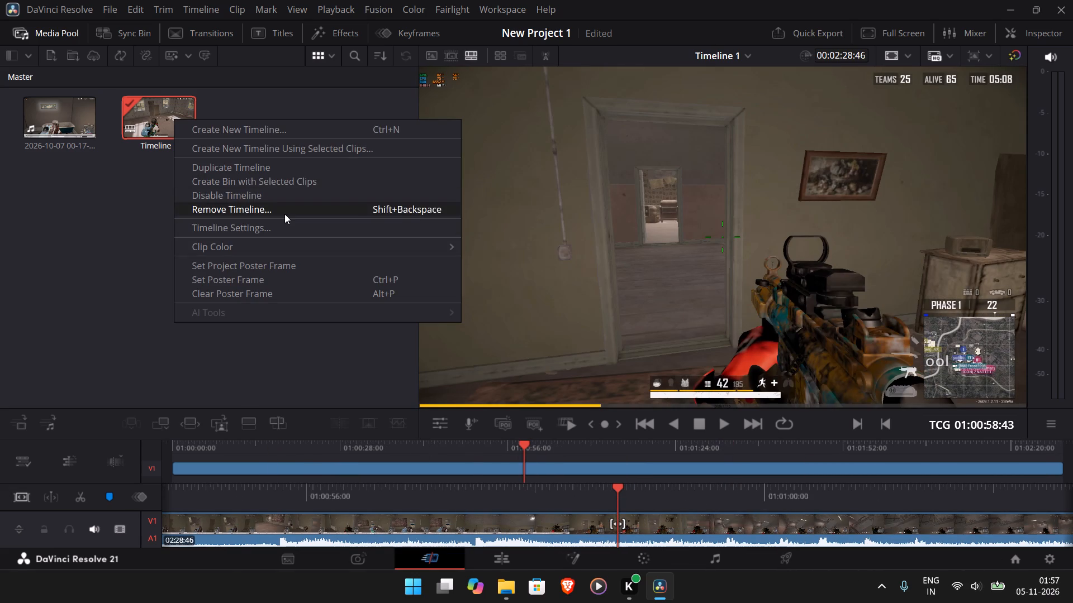
click(284, 214)
click(648, 353)
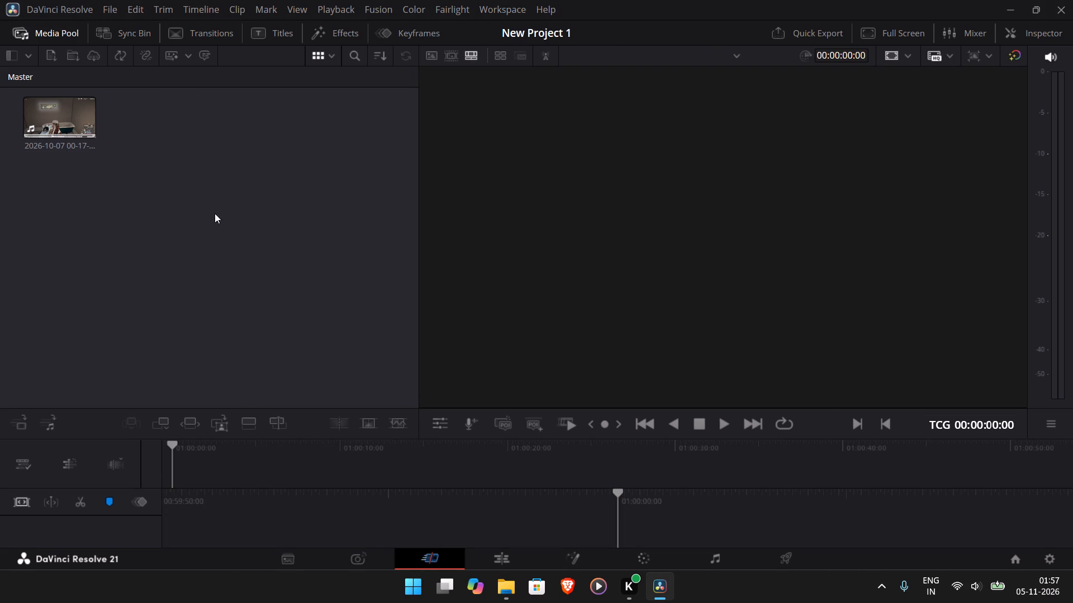
click(77, 111)
right_click(77, 111)
click(255, 193)
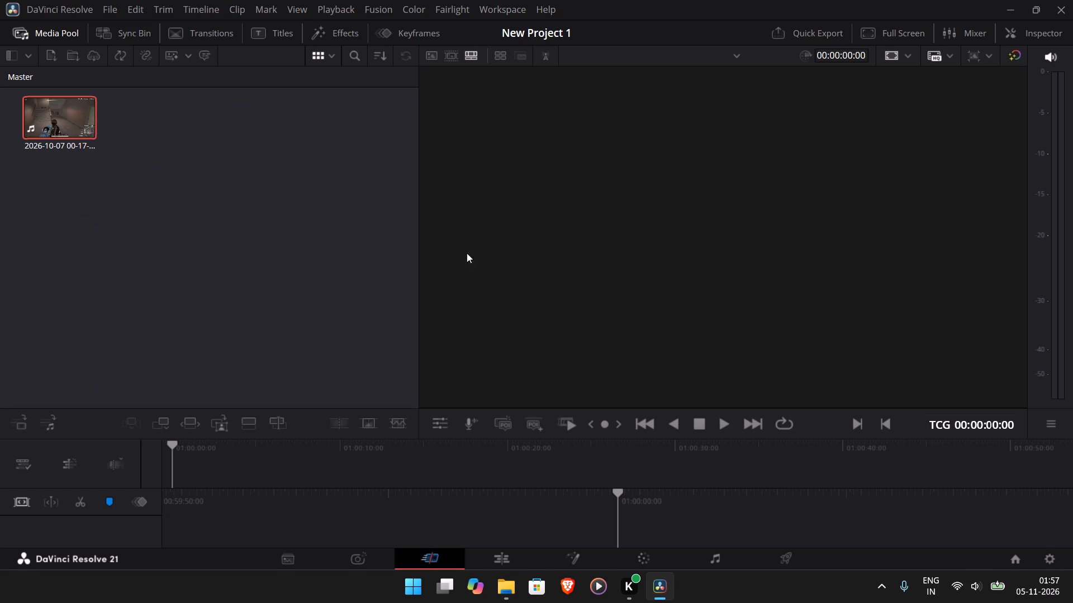
click(108, 13)
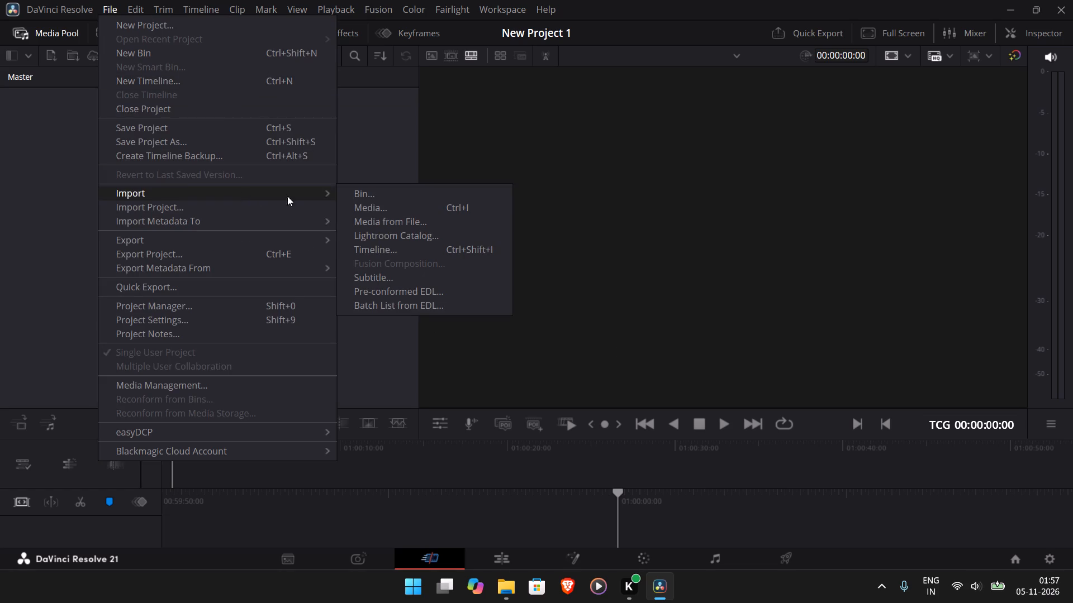
click(463, 209)
scroll(384, 176, down, 1)
scroll(384, 176, up, 1)
scroll(384, 176, down, 1)
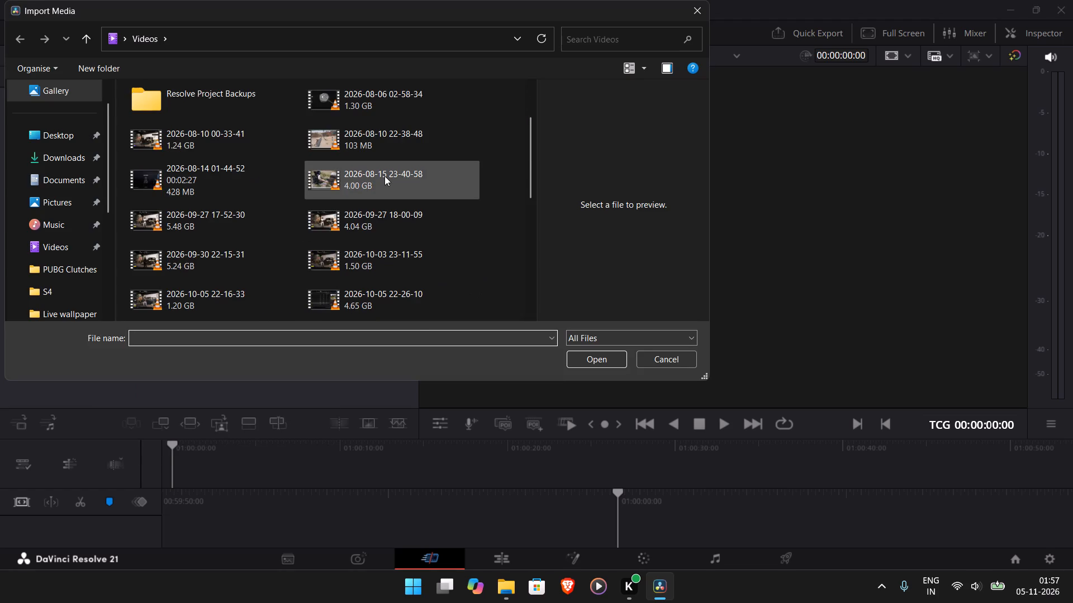
scroll(384, 176, down, 1)
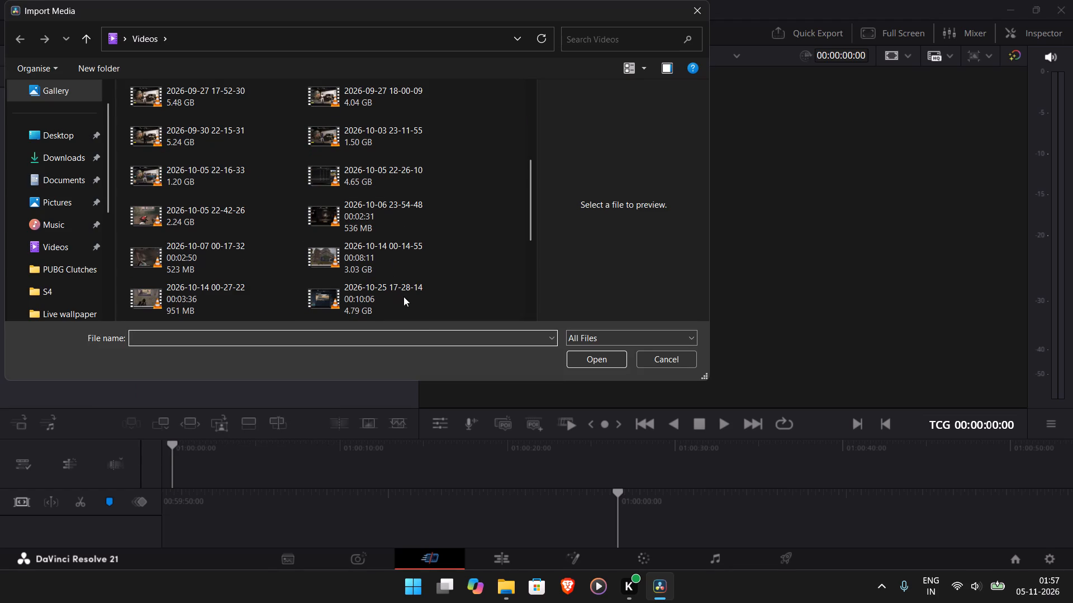
click(368, 231)
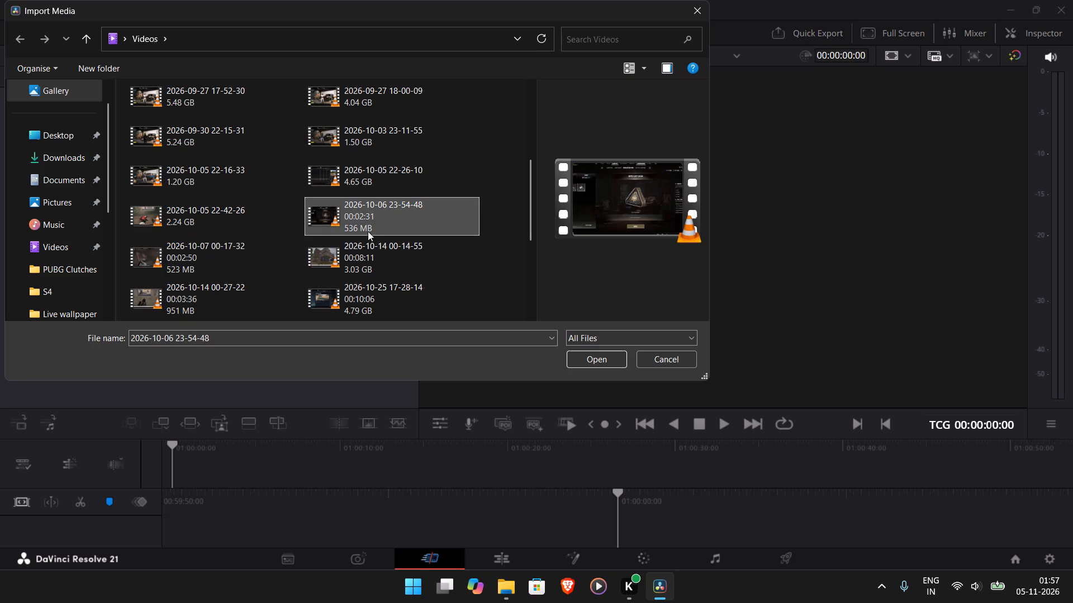
click(602, 356)
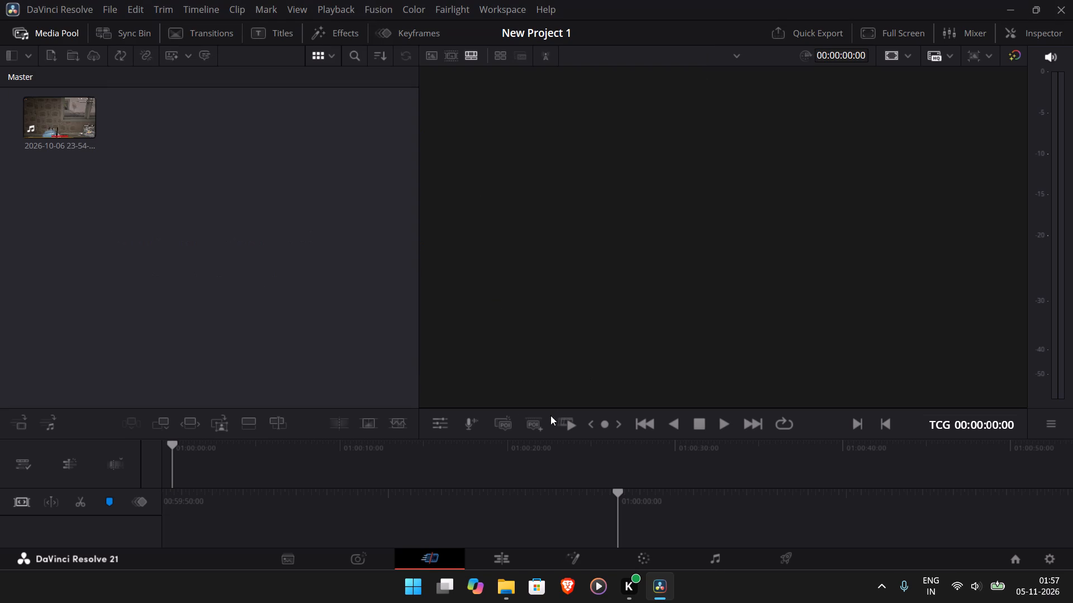
drag(67, 126, 236, 433)
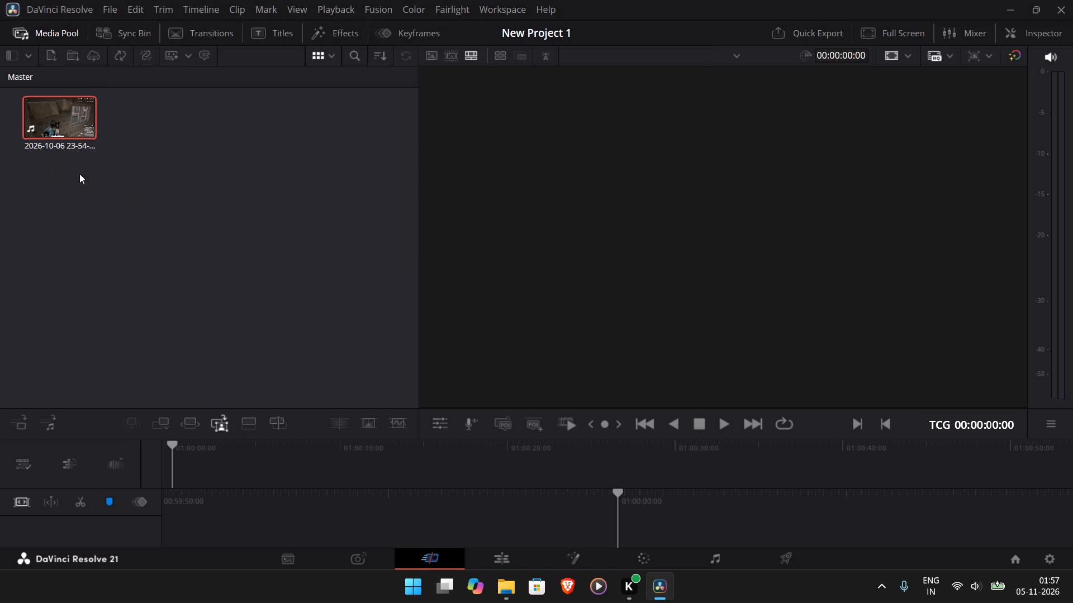
drag(43, 116, 183, 448)
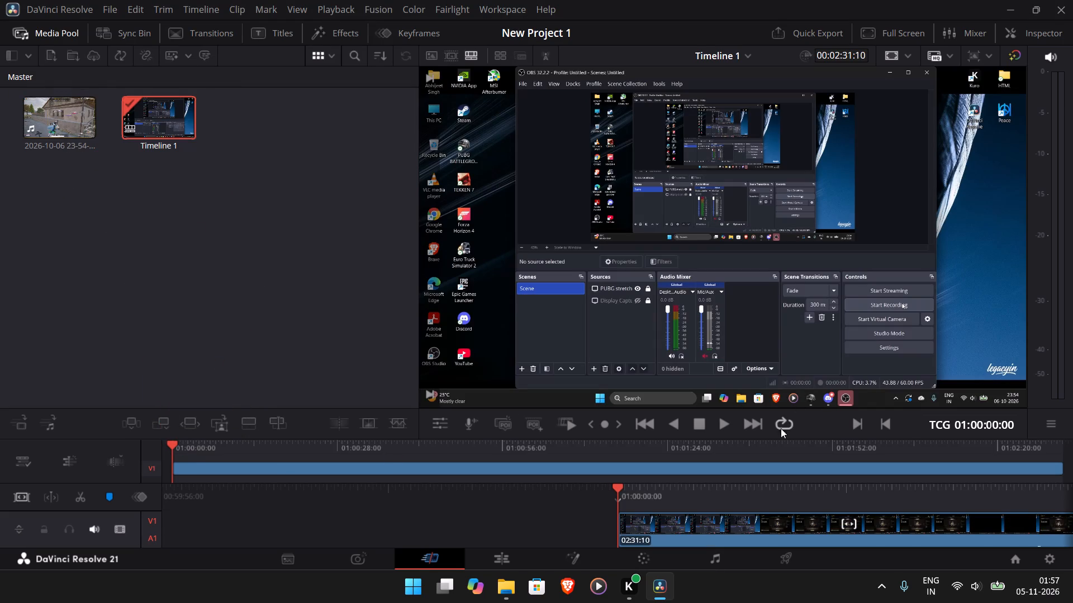
Skim through the recording on Timeline 1 to find where the fight starts.
click(236, 451)
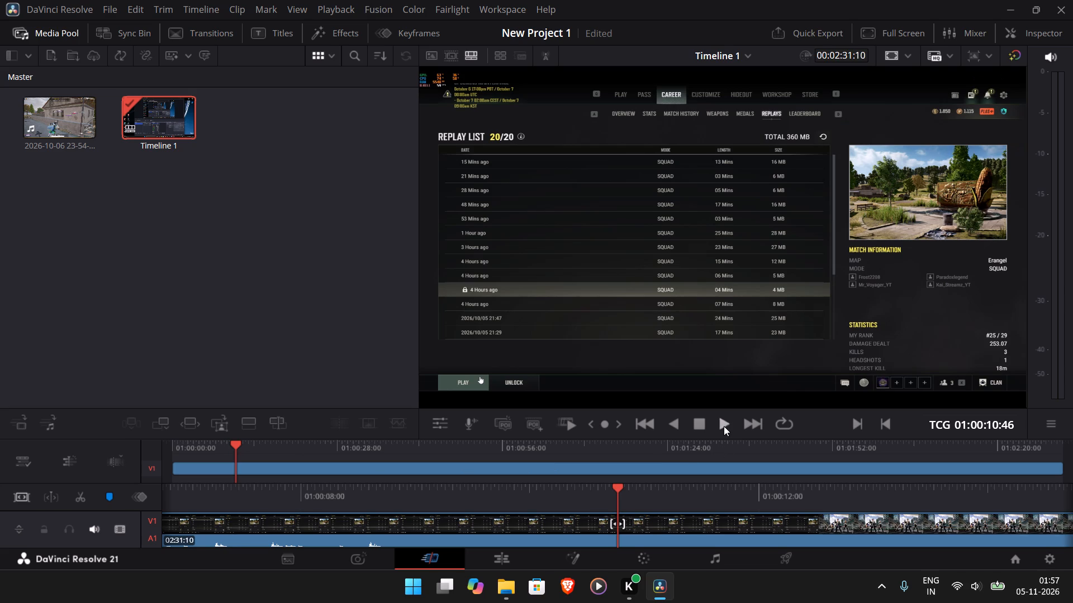
click(724, 426)
click(267, 448)
click(314, 452)
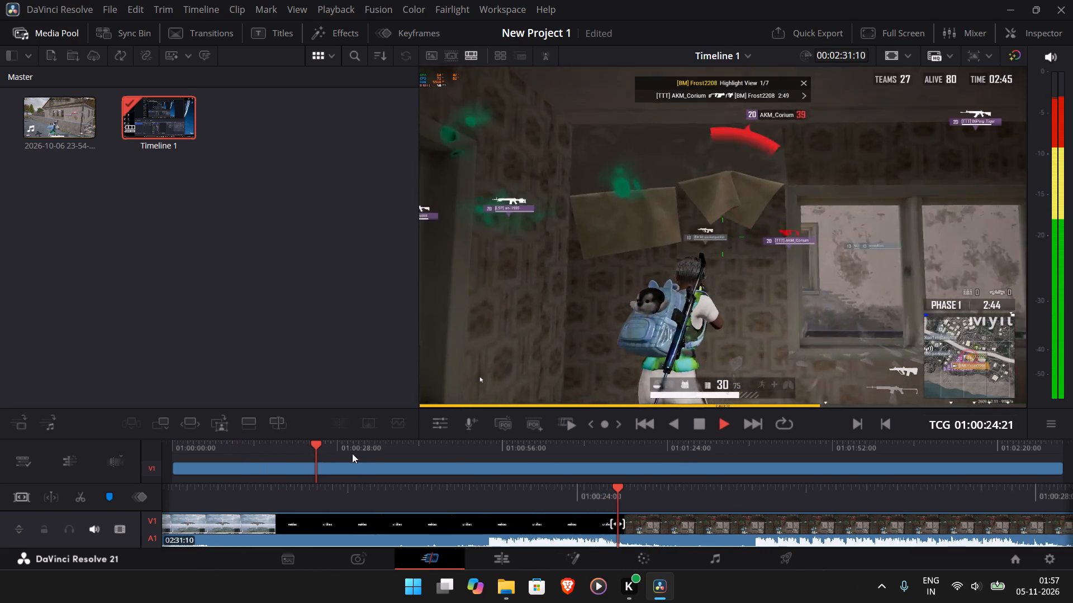
click(406, 449)
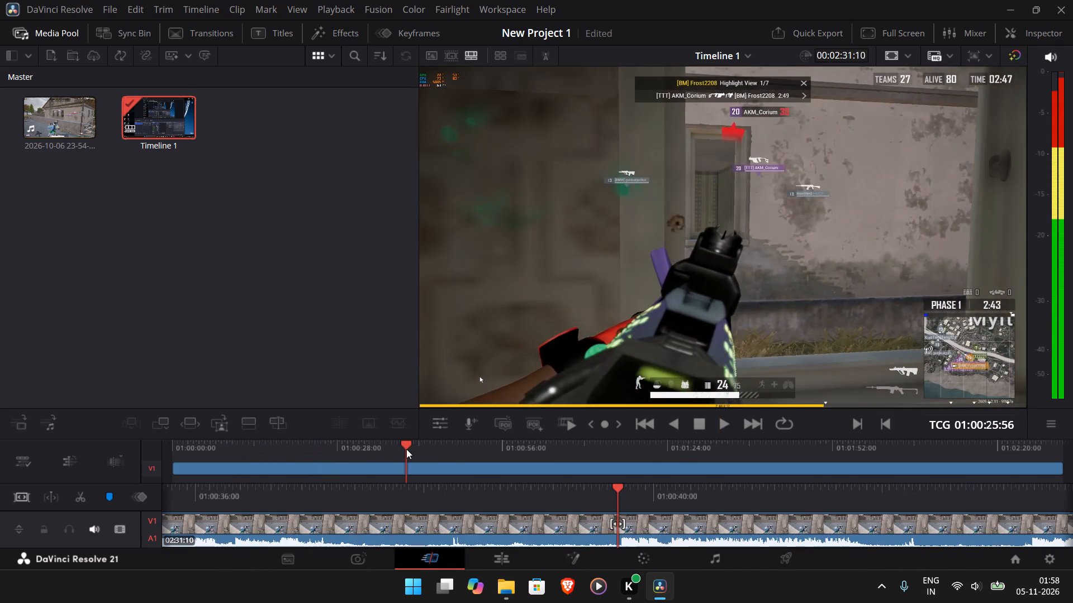
click(557, 441)
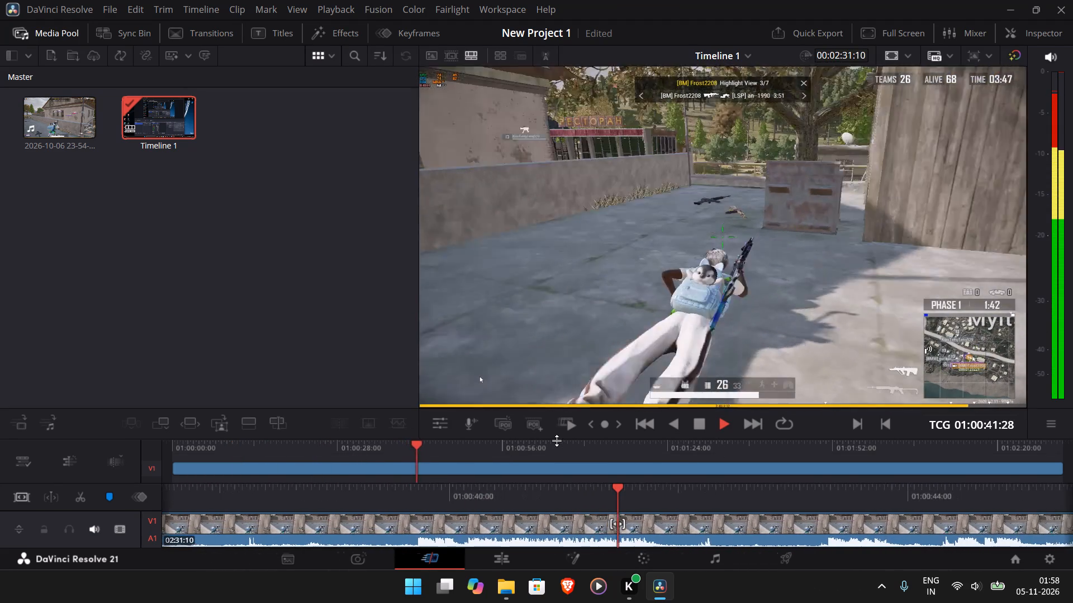
click(607, 444)
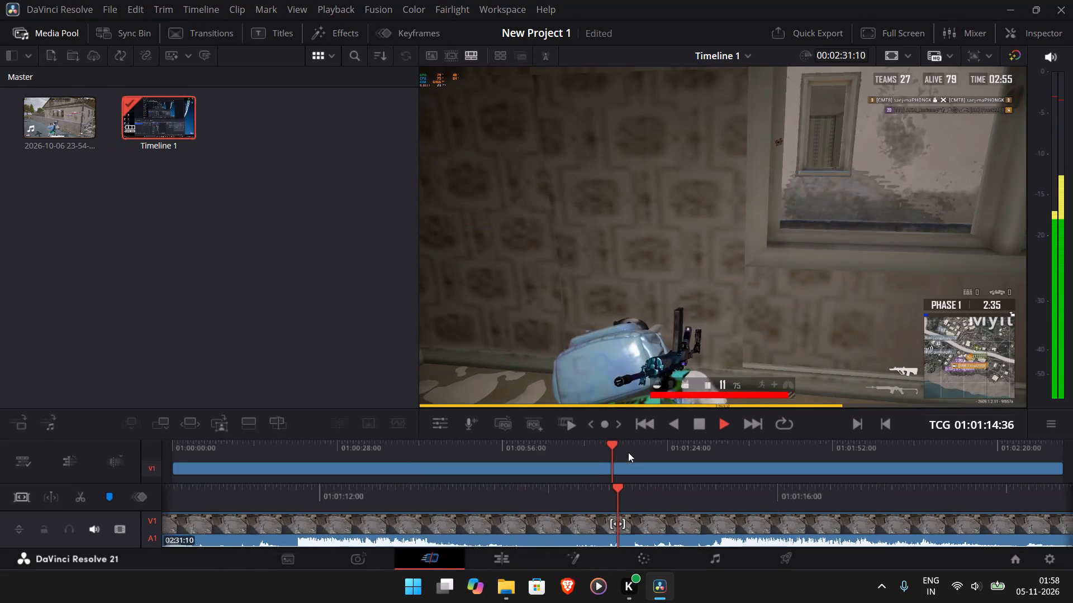
click(673, 447)
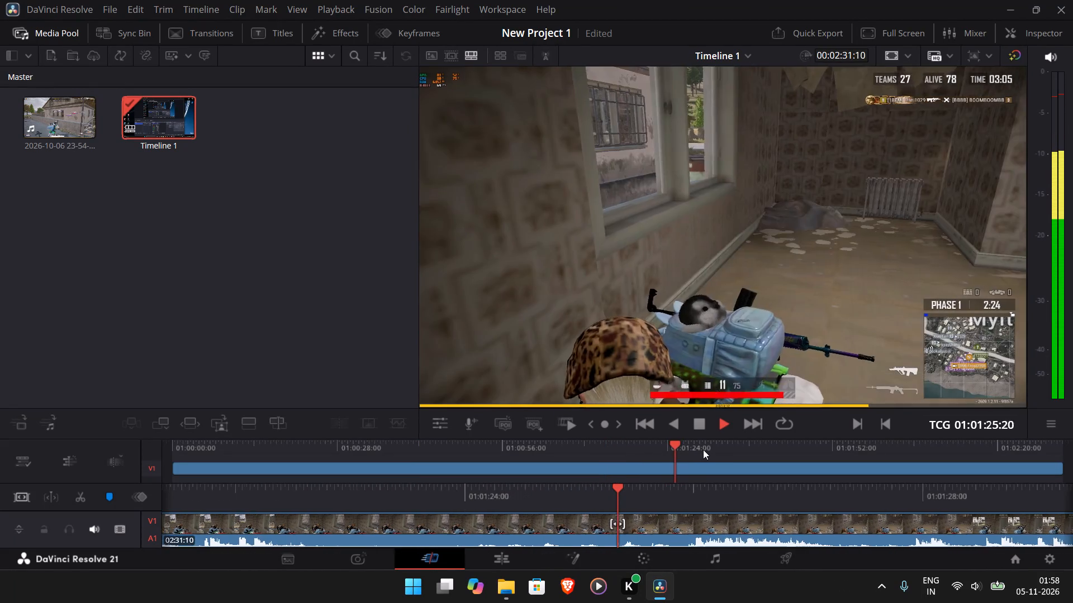
click(724, 448)
click(768, 448)
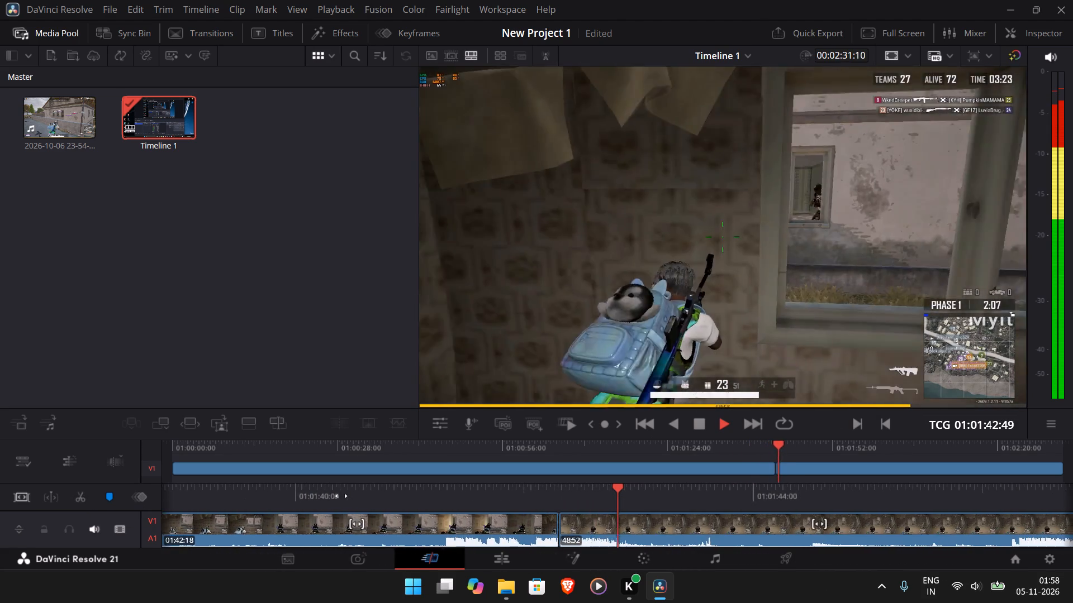
click(735, 466)
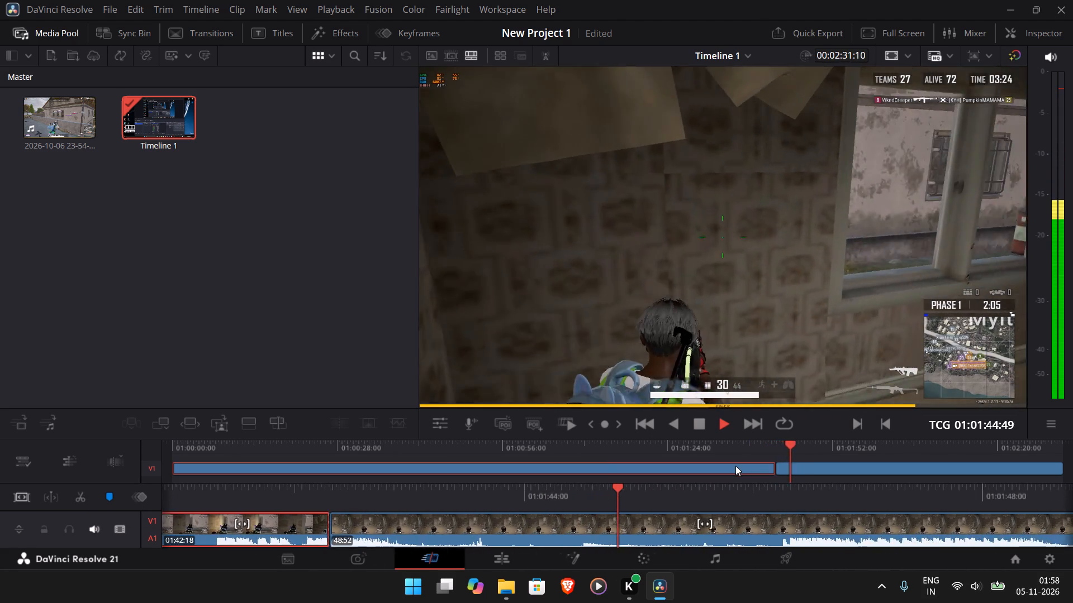
right_click(735, 466)
click(786, 347)
Split the remaining clip at 01:00:00:54 and cut away the short piece before it.
click(651, 426)
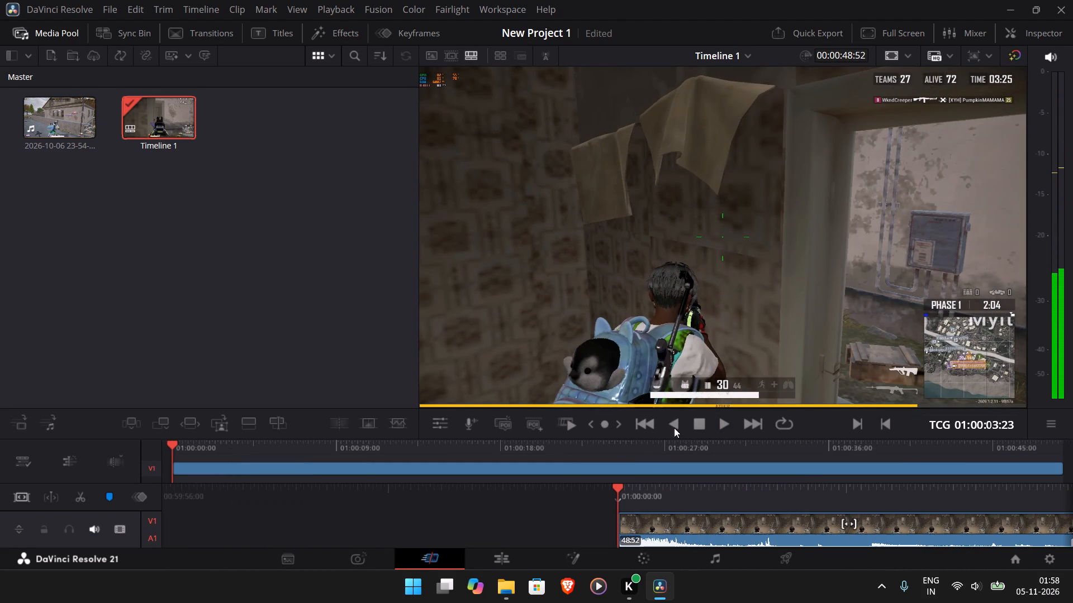
click(720, 428)
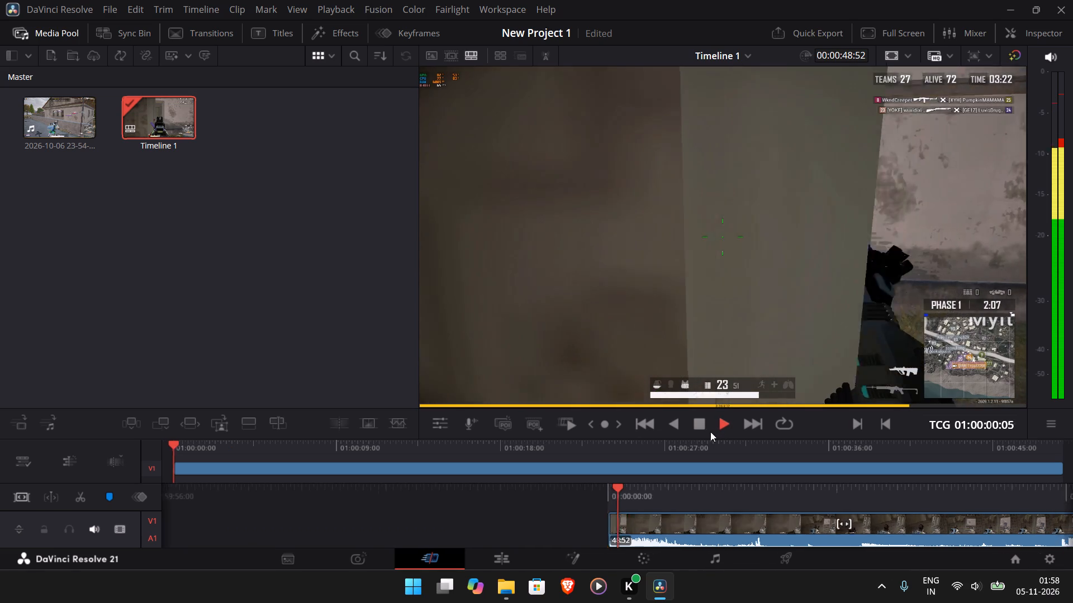
click(682, 428)
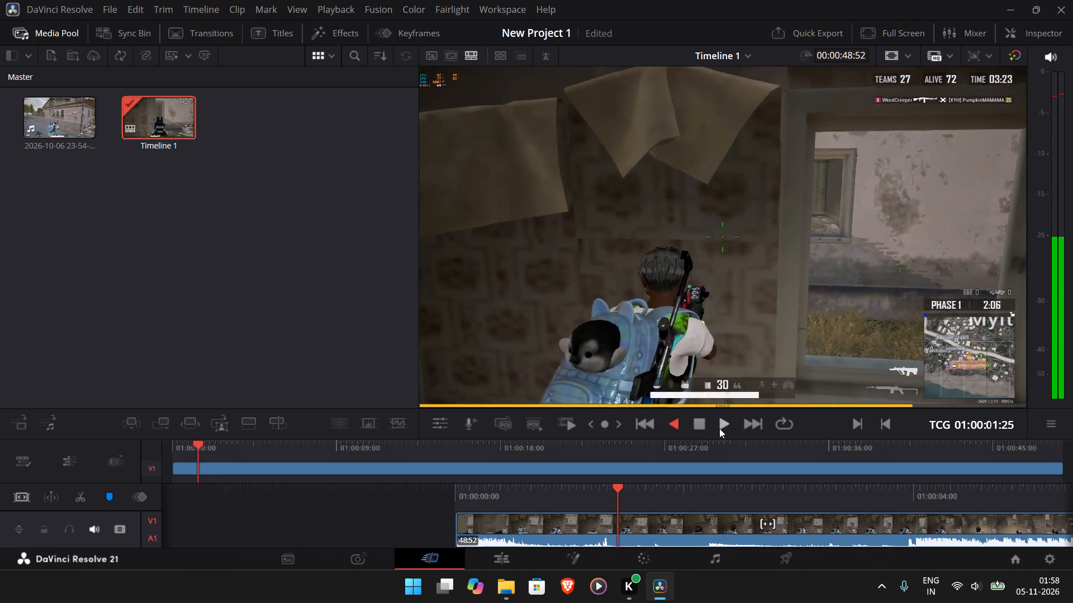
click(704, 423)
click(724, 423)
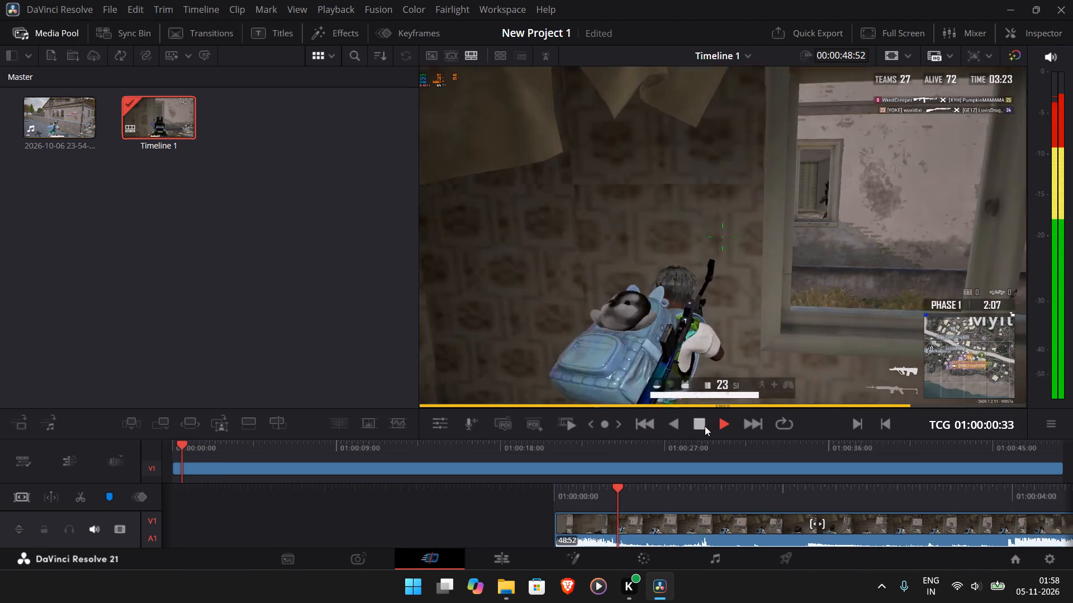
click(704, 426)
click(82, 504)
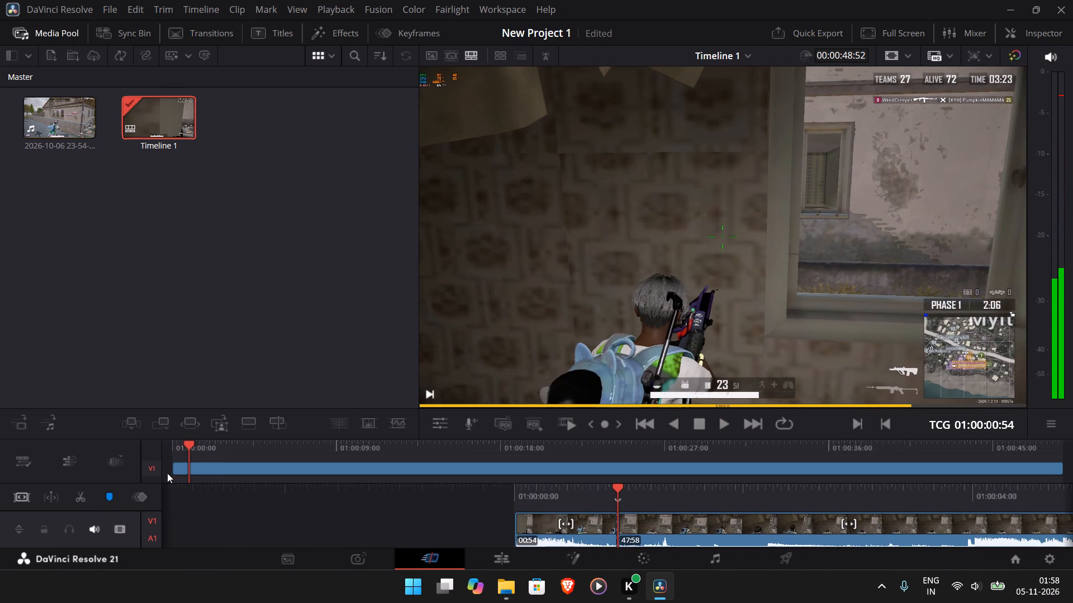
click(173, 471)
right_click(173, 471)
click(232, 359)
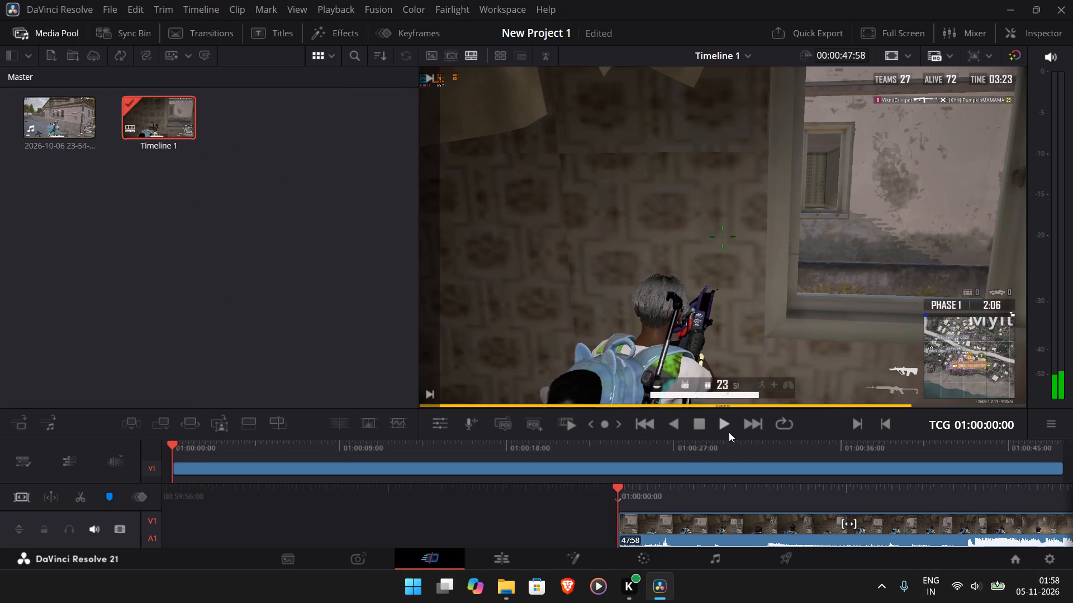
Split the clip during the staircase climb, at about 01:00:08:06, and cut away the section before it.
click(729, 432)
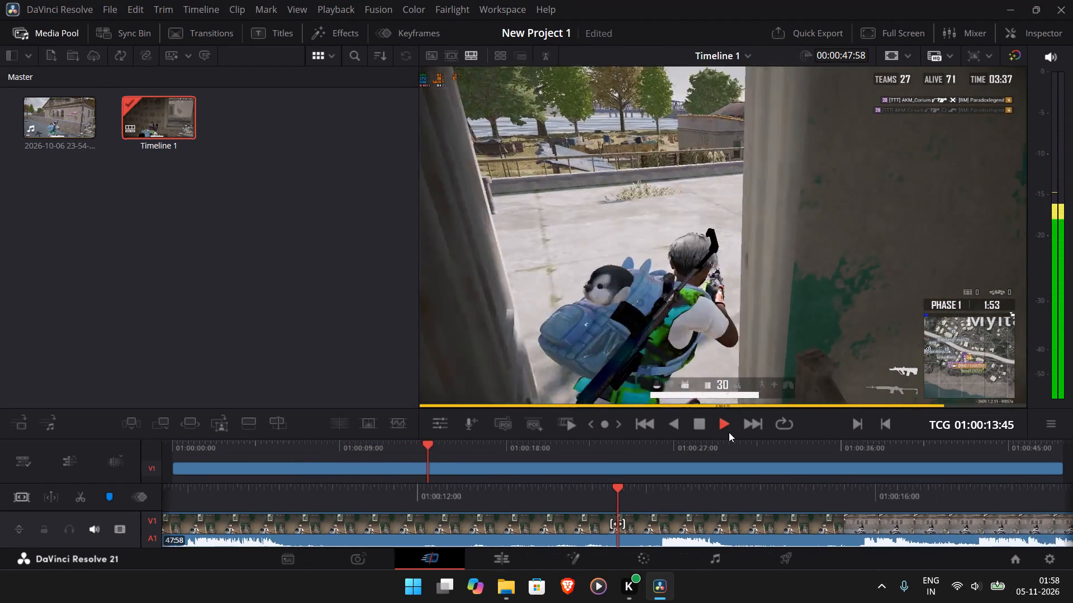
click(680, 427)
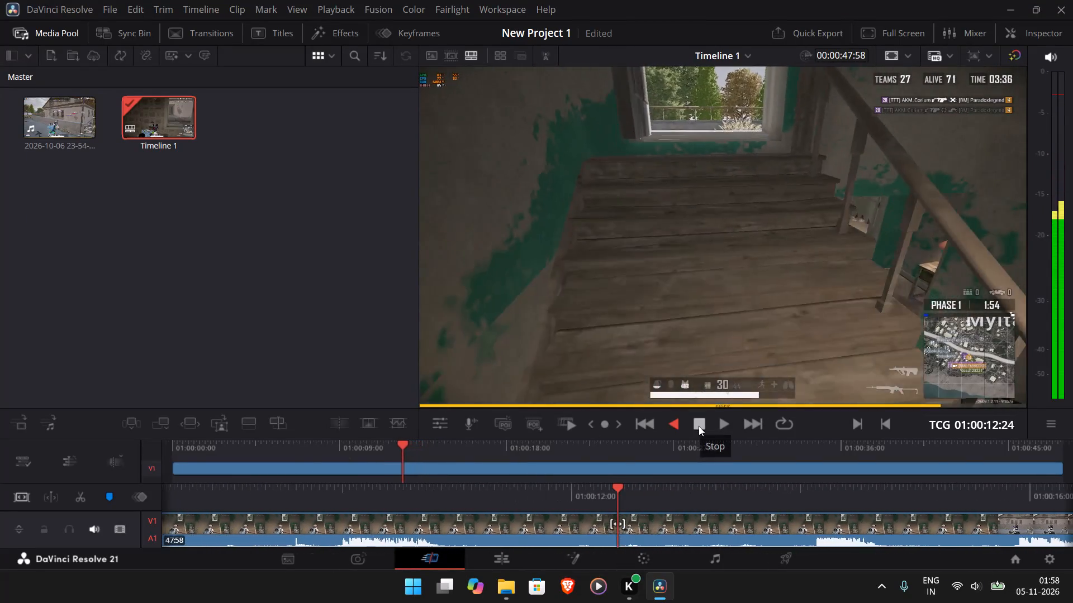
click(699, 426)
click(718, 429)
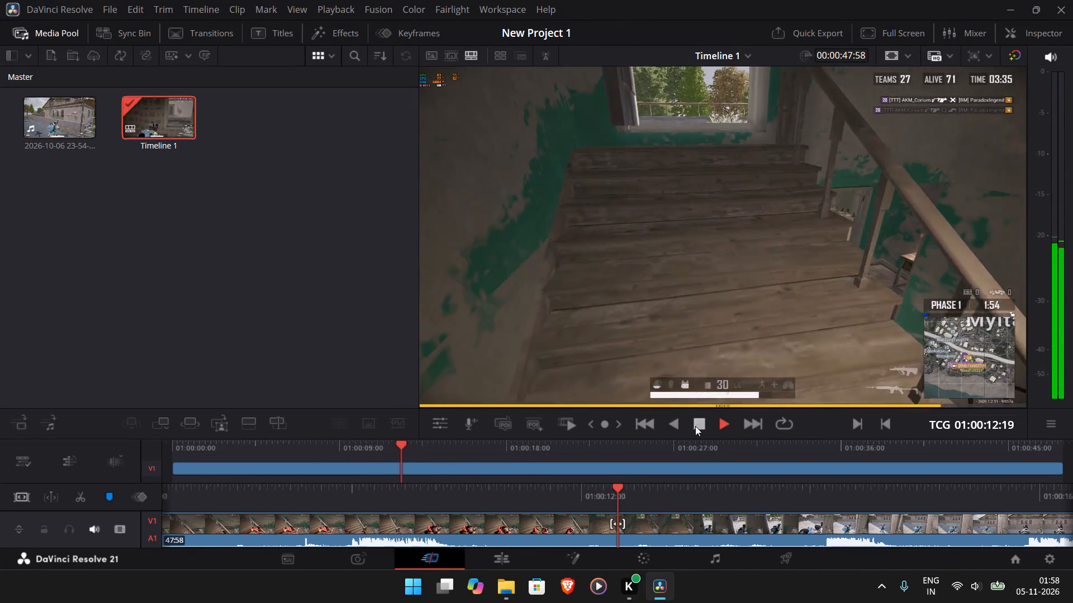
click(678, 426)
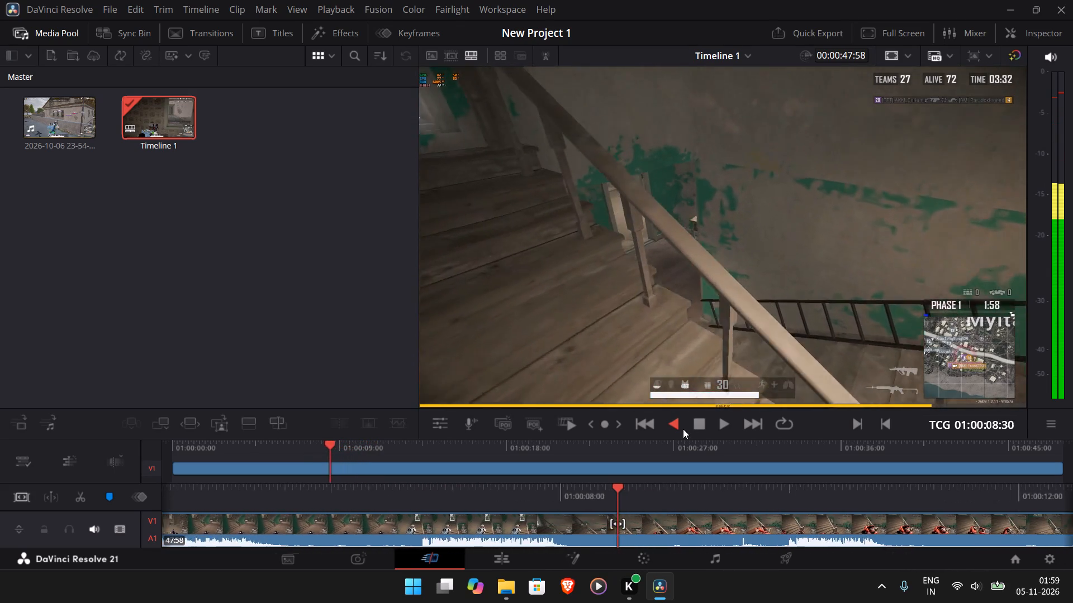
click(723, 427)
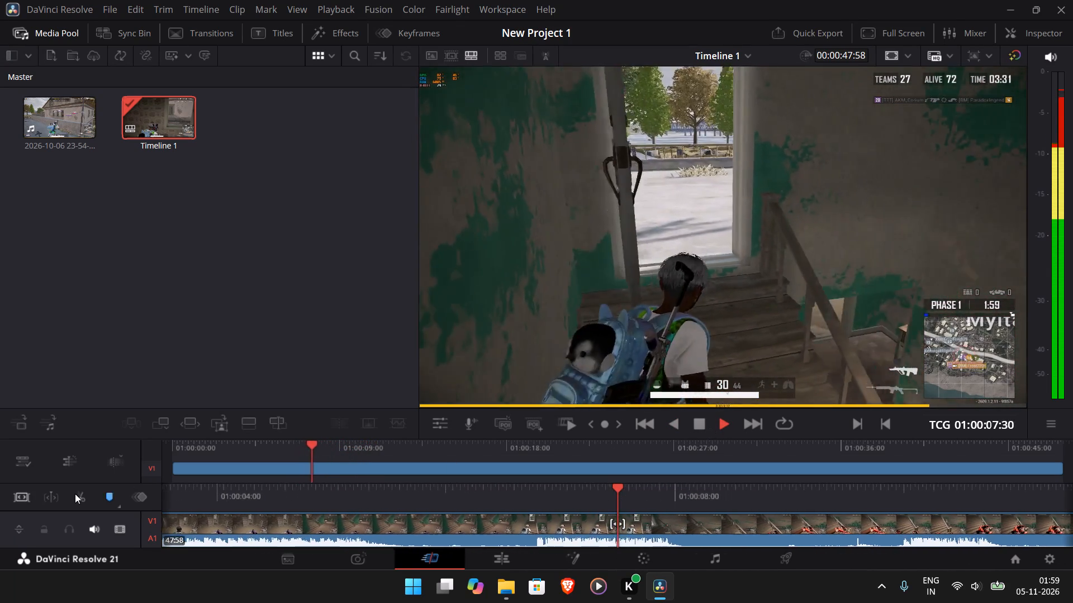
click(83, 499)
click(282, 467)
right_click(282, 467)
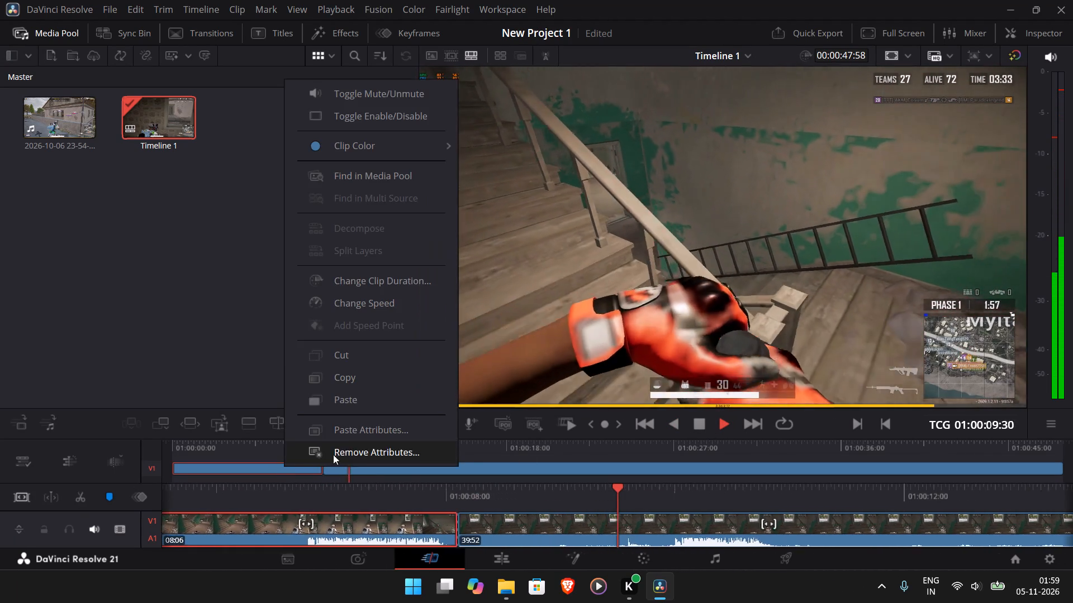
click(364, 347)
Play to the end of the fight, split the clip at 01:00:28:32 and cut away everything after that point.
click(716, 425)
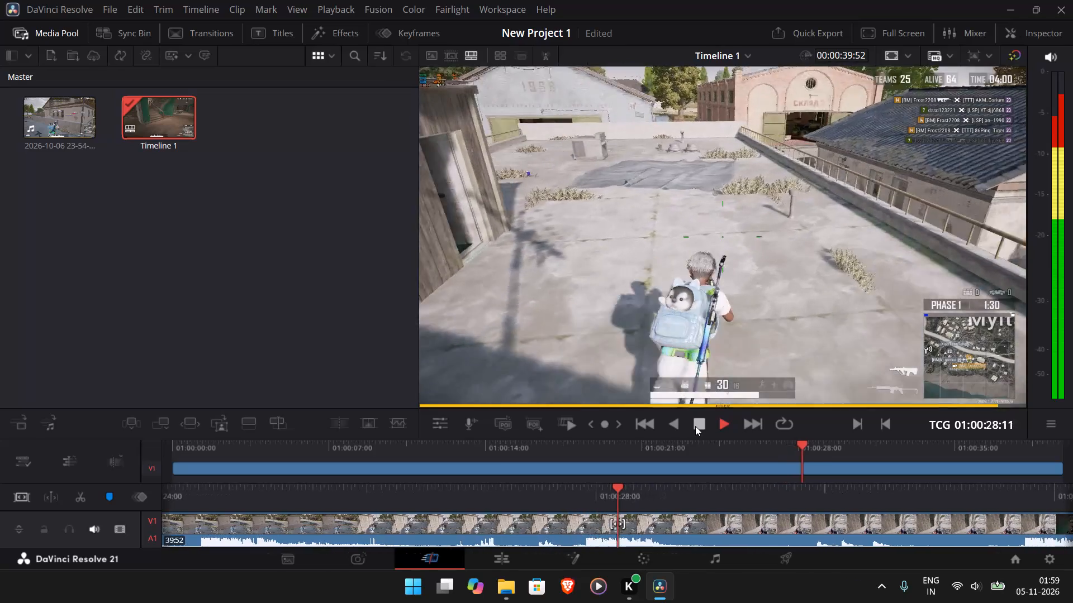
click(695, 426)
click(75, 496)
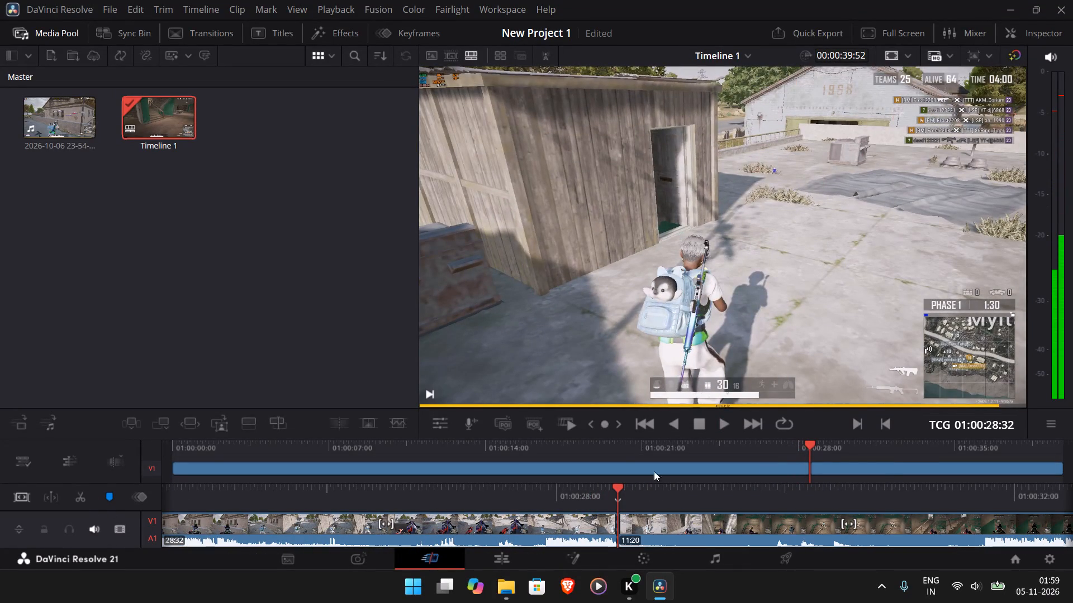
click(889, 467)
right_click(886, 467)
click(947, 350)
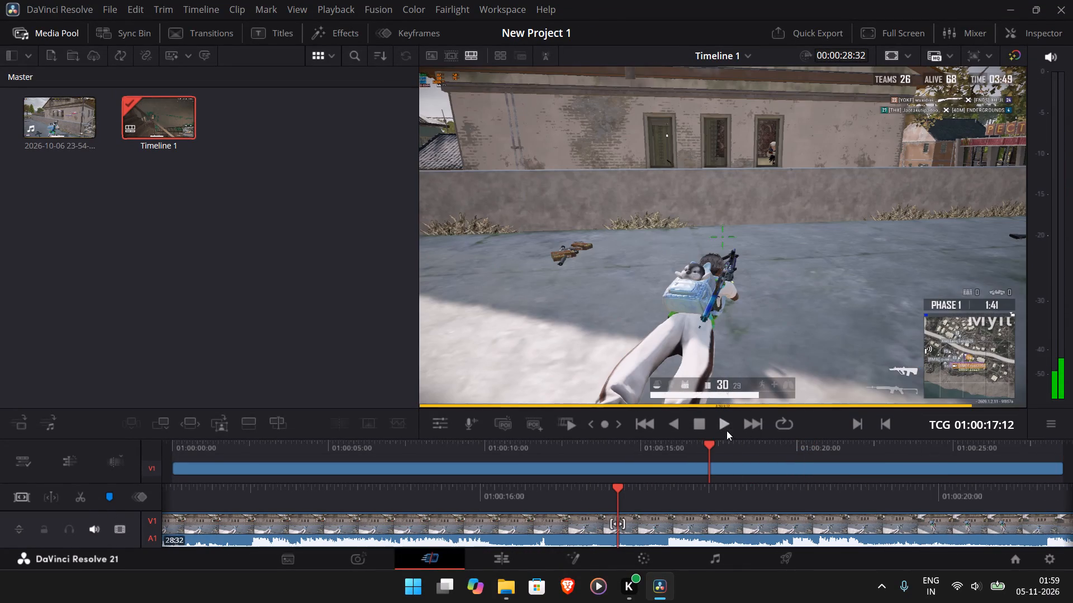
Quick-export the timeline to the PUBG Clutches folder as "AUG quick 1v3".
click(828, 36)
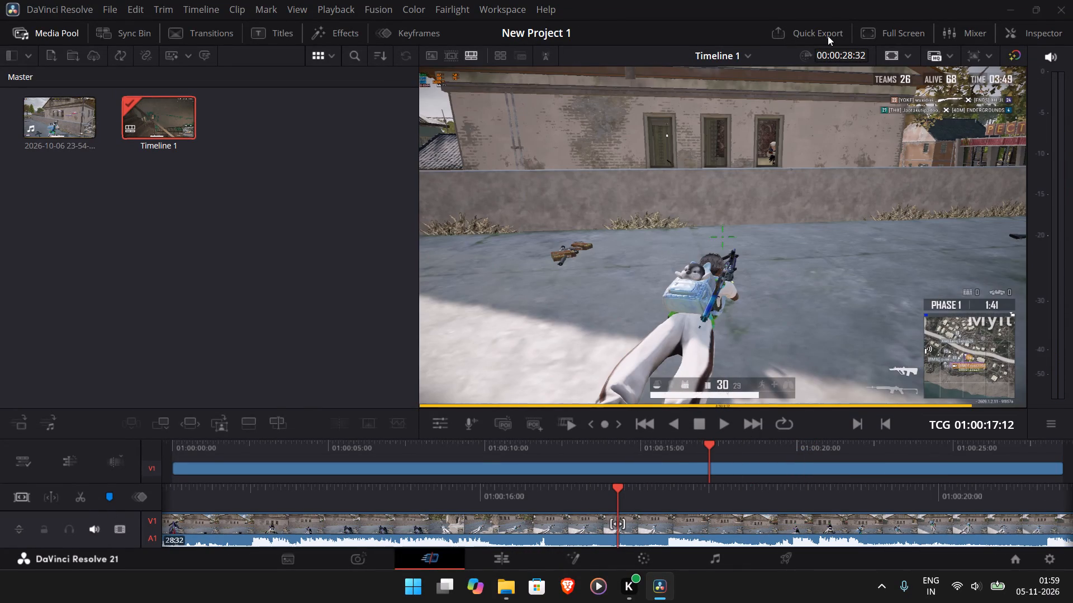
click(746, 420)
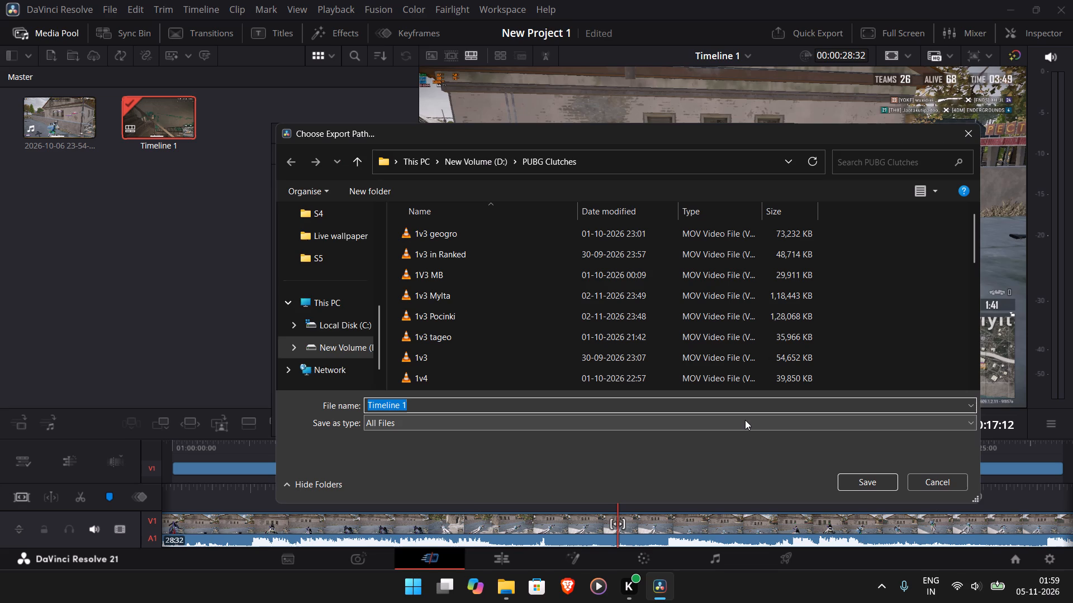
text(AU)
text(G quick 1v3)
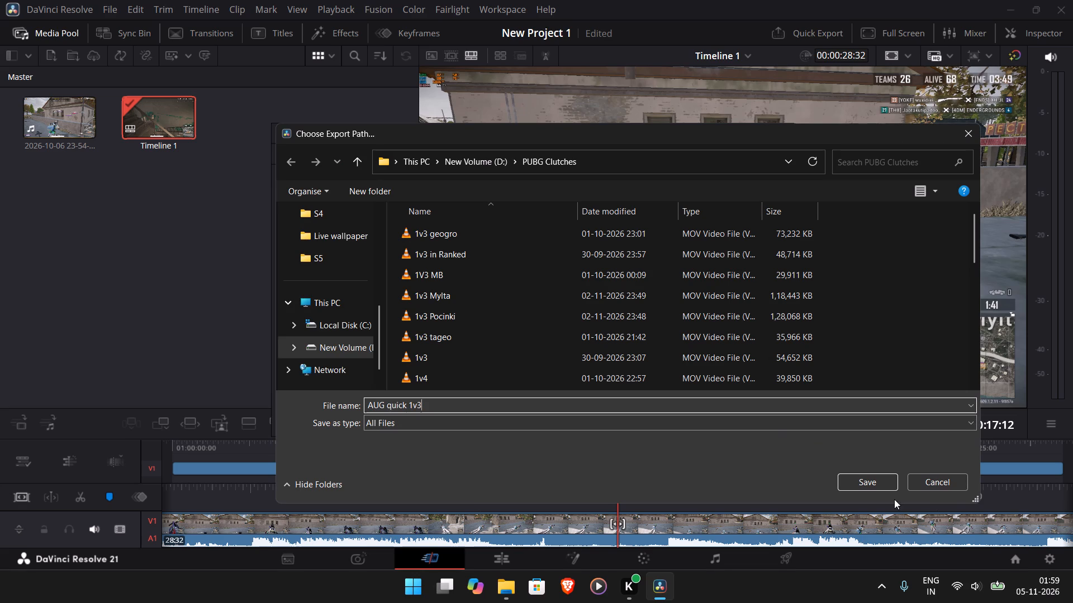
click(863, 485)
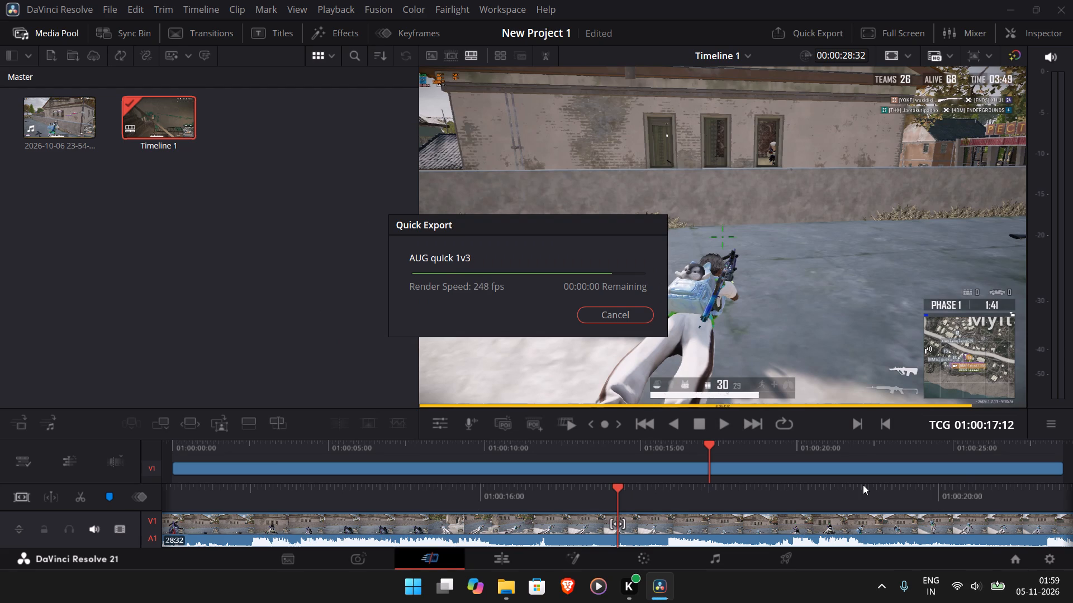
right_click(149, 117)
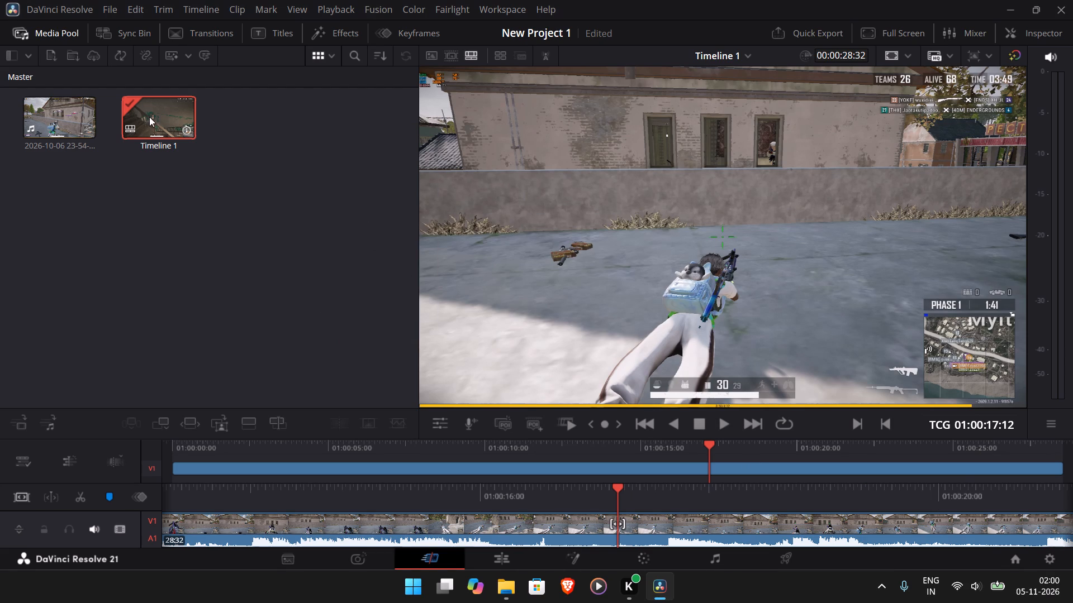
click(296, 209)
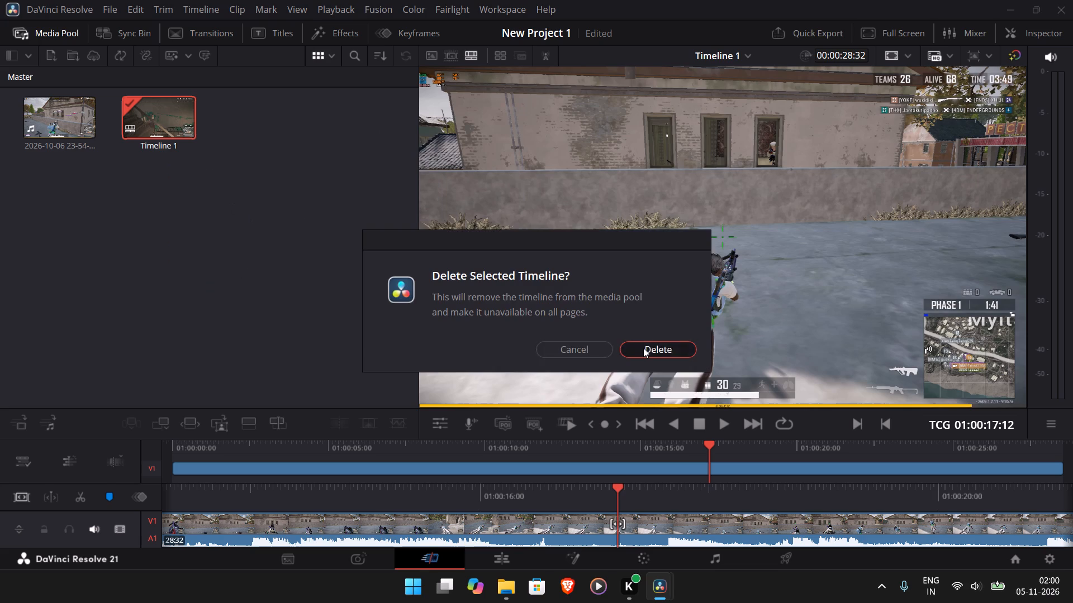
click(643, 348)
right_click(49, 125)
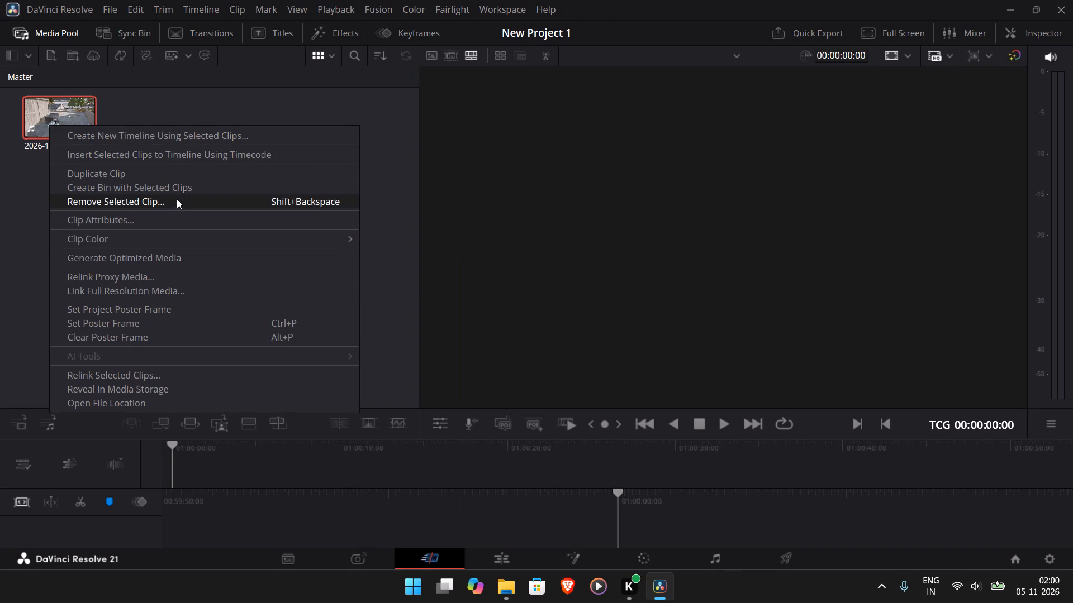
drag(203, 194, 224, 195)
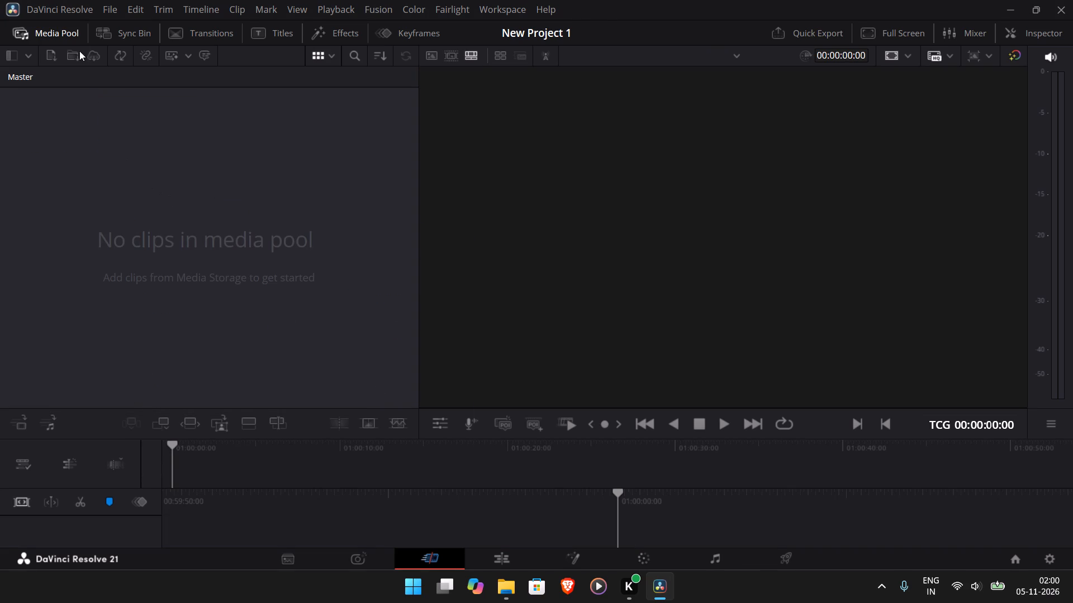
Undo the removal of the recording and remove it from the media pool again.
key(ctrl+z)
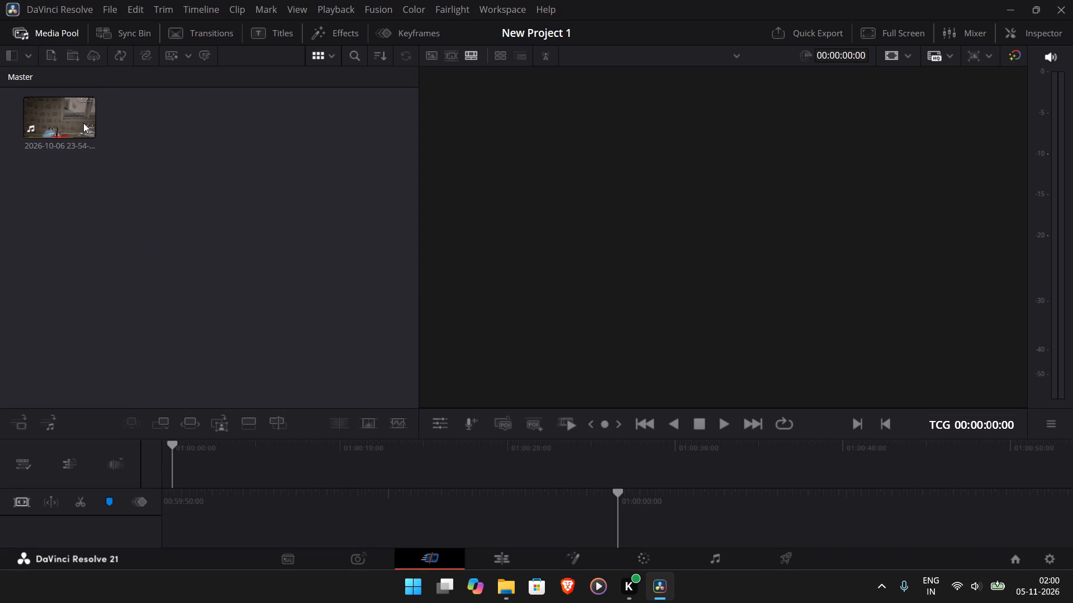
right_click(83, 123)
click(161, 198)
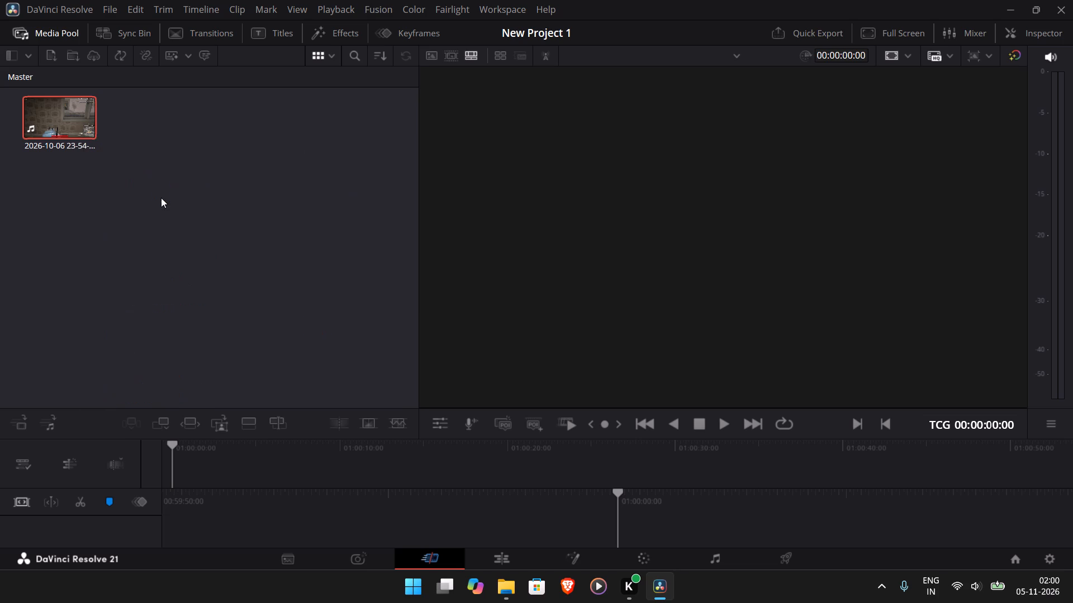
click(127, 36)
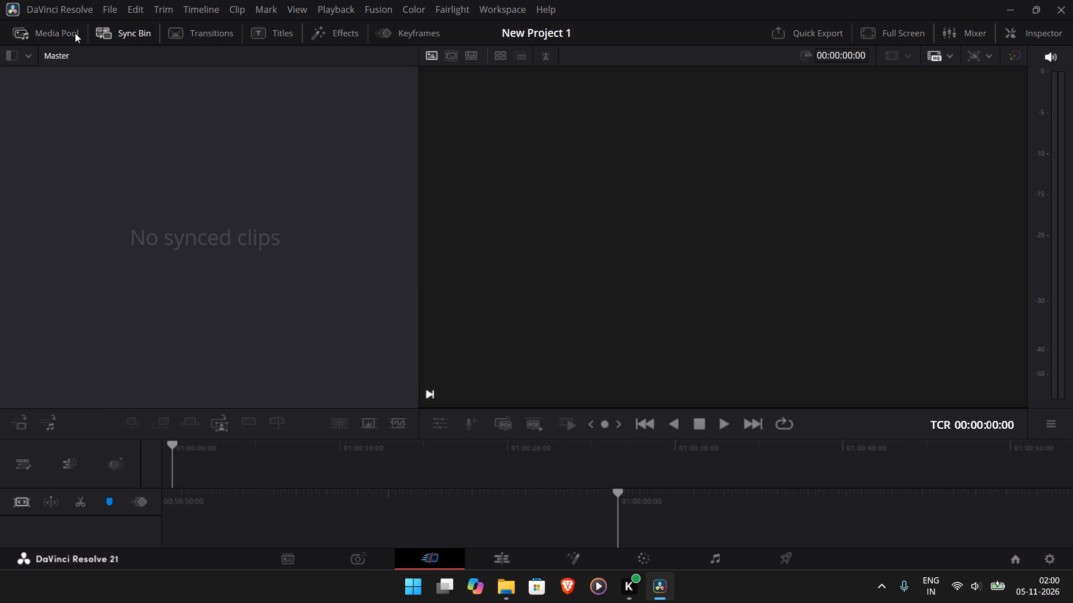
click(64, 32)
click(111, 12)
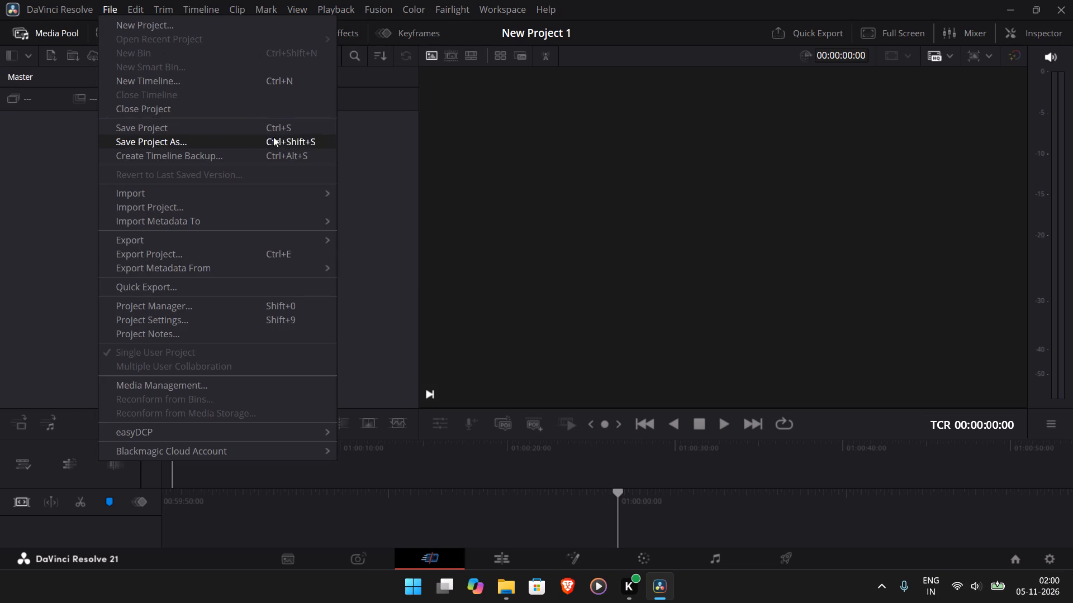
click(404, 208)
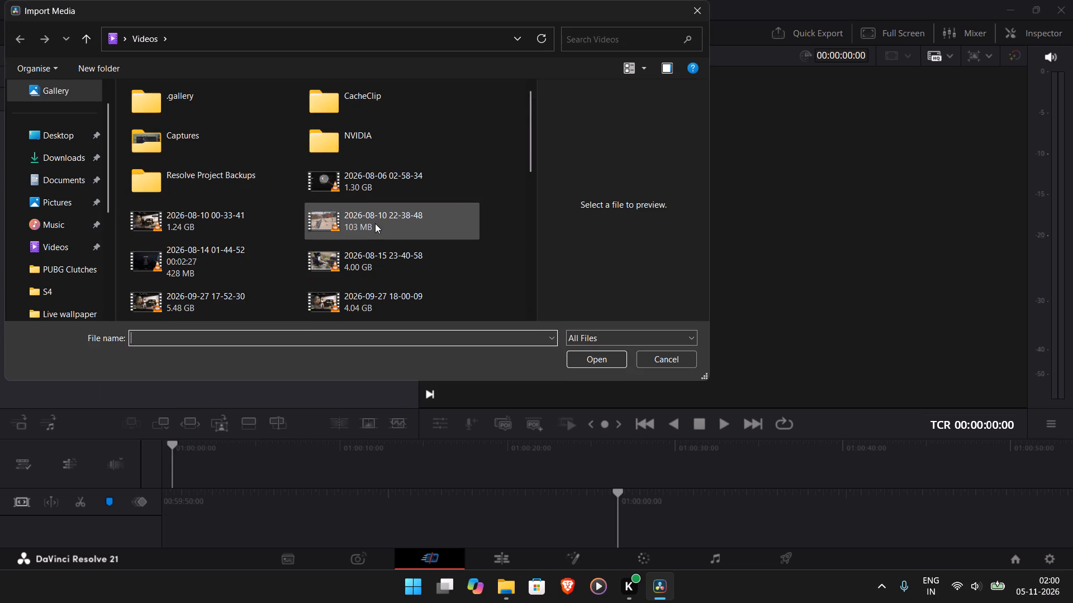
scroll(375, 223, down, 3)
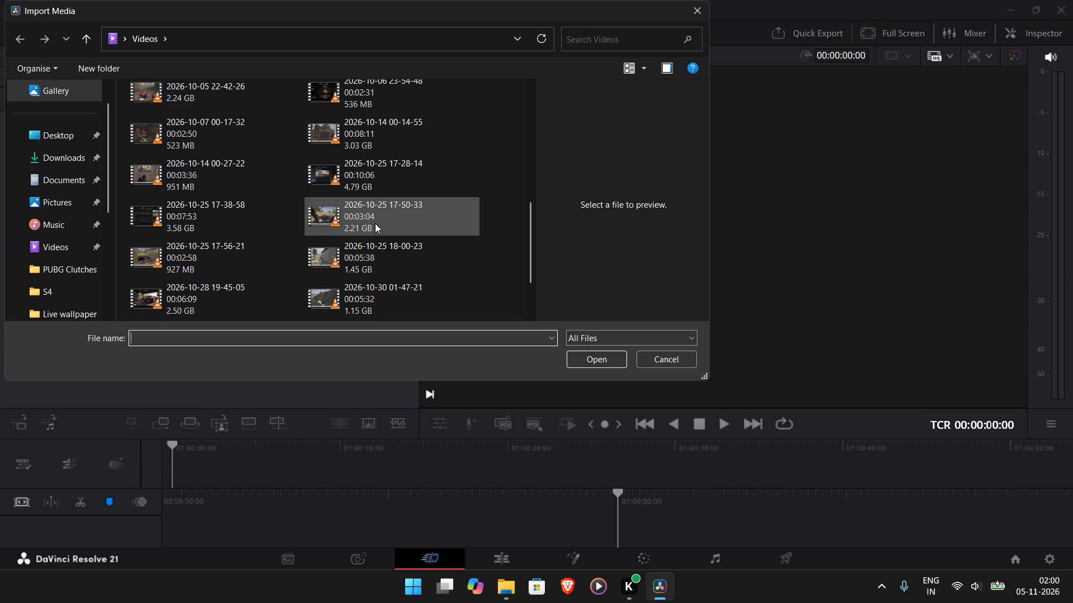
scroll(375, 223, down, 1)
scroll(375, 223, up, 1)
scroll(375, 223, down, 1)
scroll(375, 223, up, 1)
scroll(375, 223, down, 1)
scroll(375, 223, up, 1)
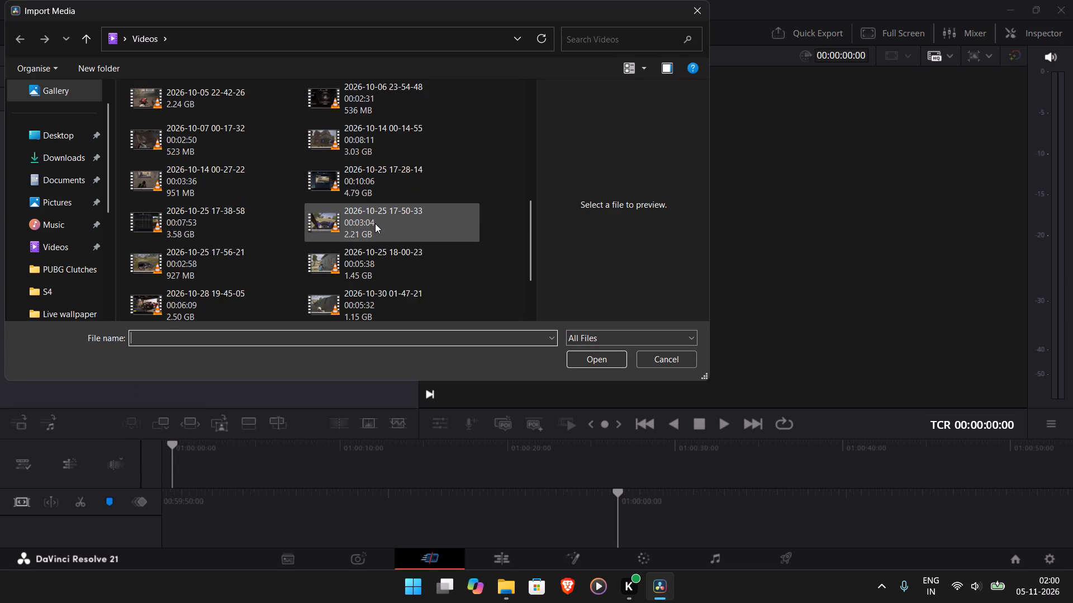
scroll(375, 223, up, 3)
scroll(374, 244, down, 2)
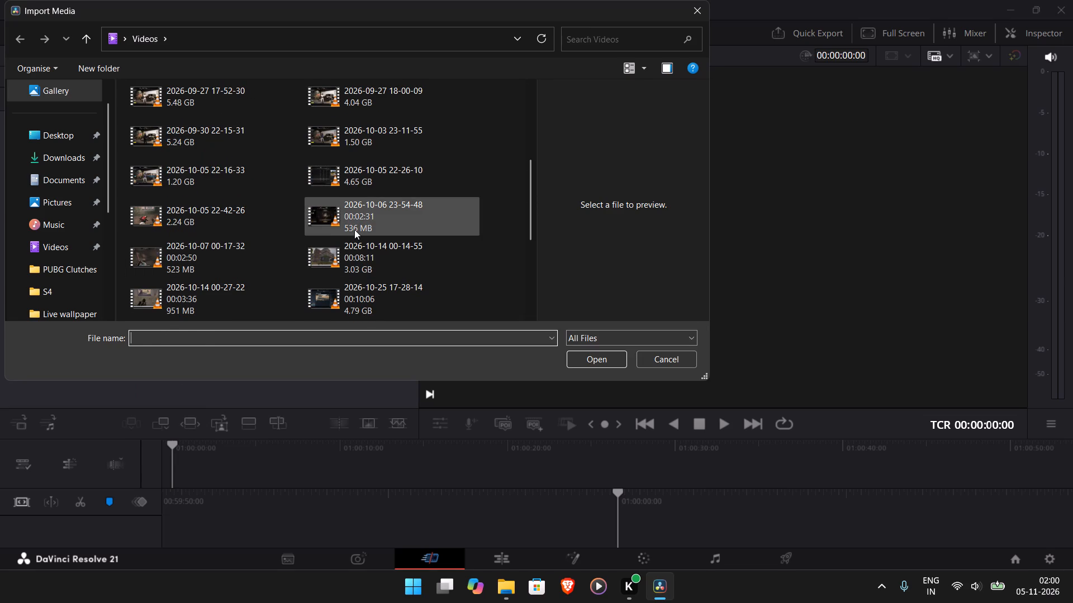
click(228, 217)
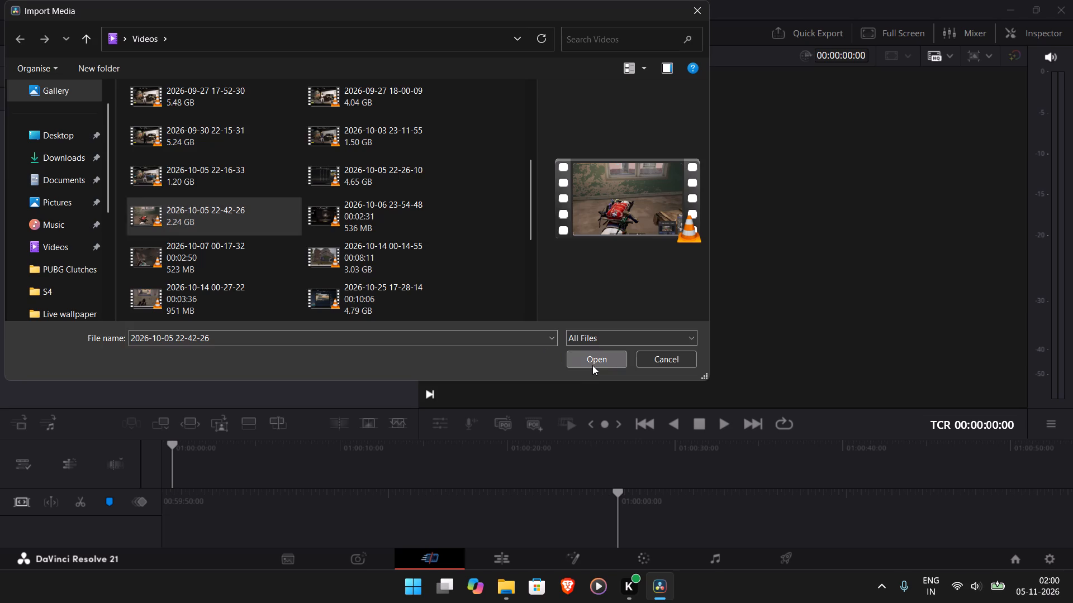
click(592, 365)
drag(46, 145, 233, 444)
Skim through the new recording on Timeline 1 to find where the fight starts.
click(723, 428)
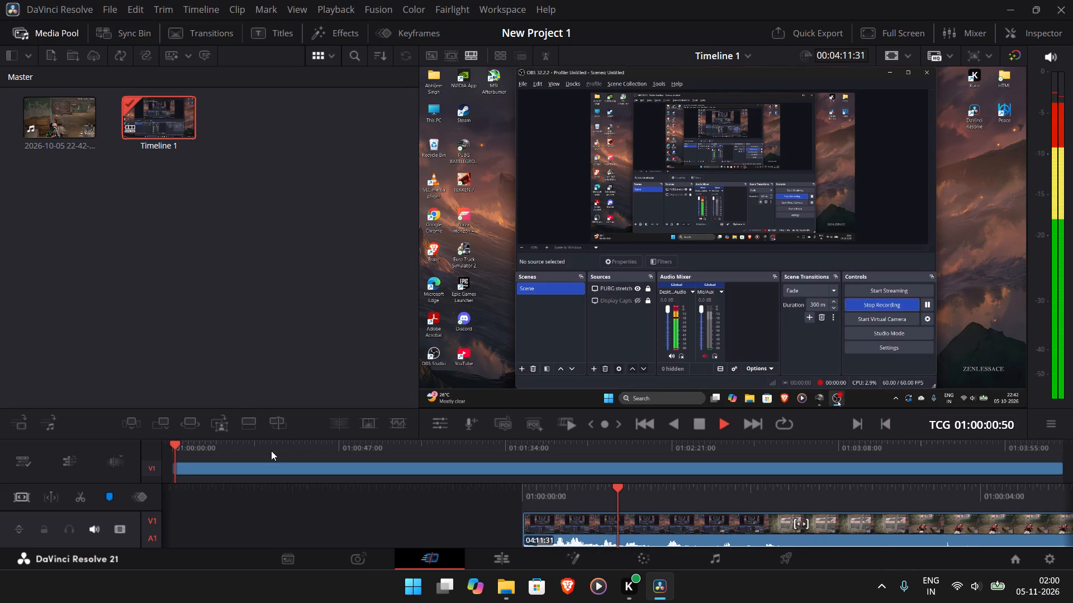
click(271, 451)
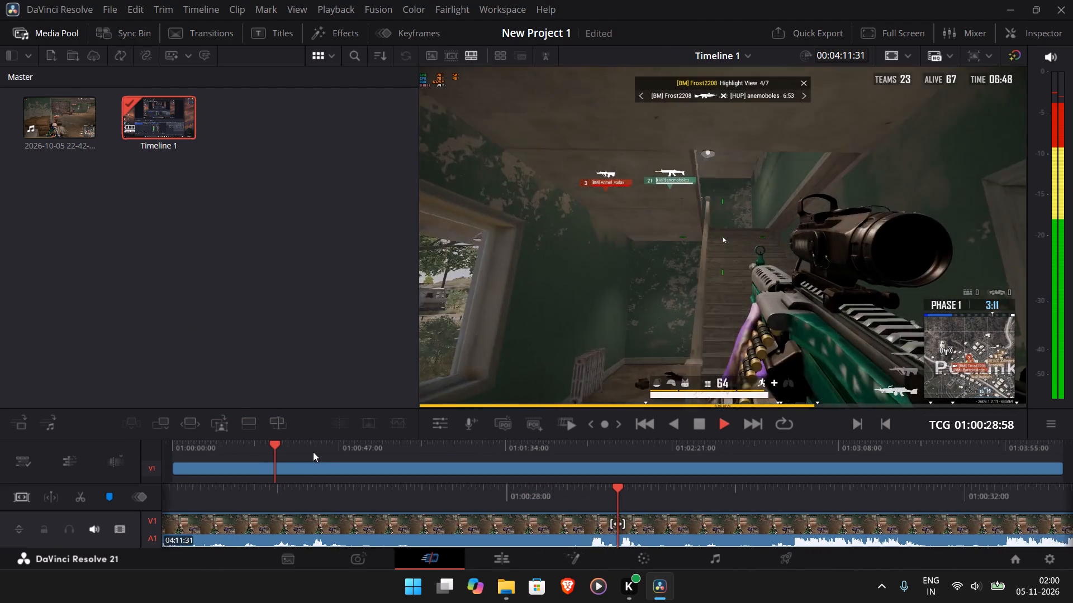
click(326, 449)
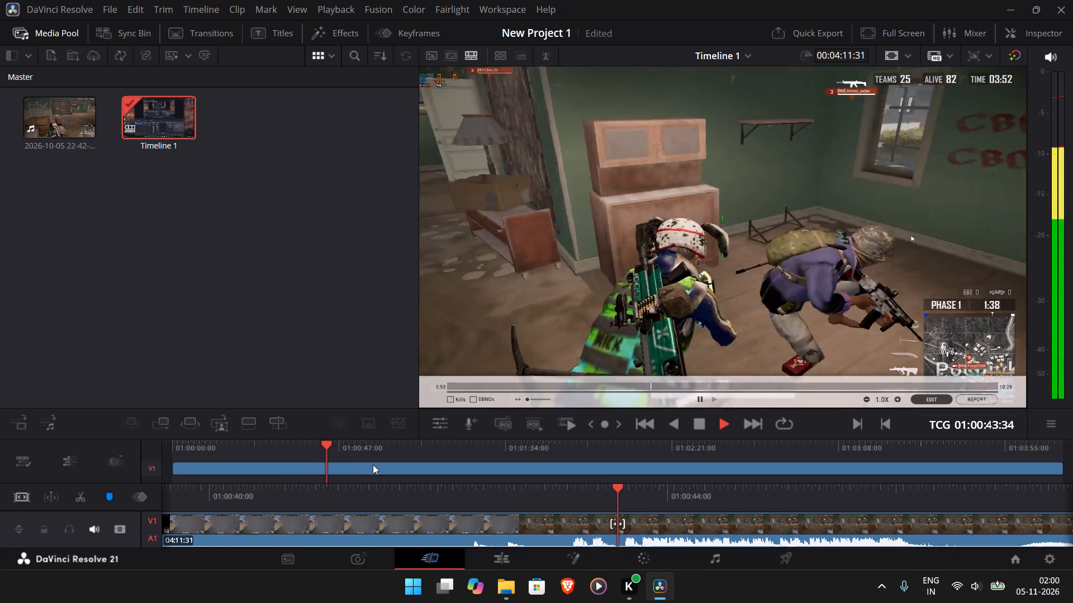
click(439, 444)
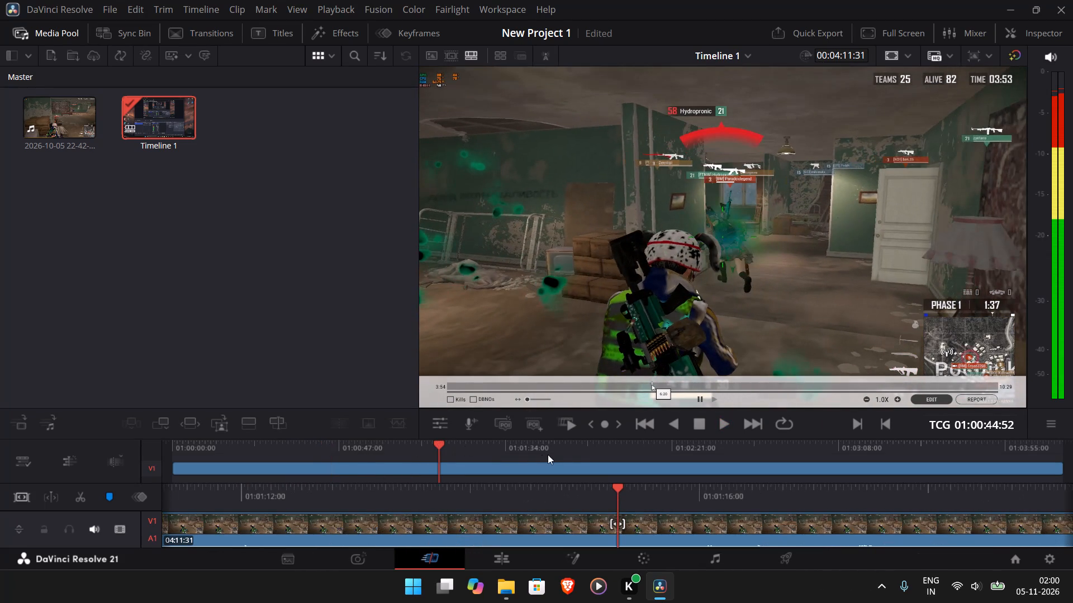
click(571, 454)
click(616, 449)
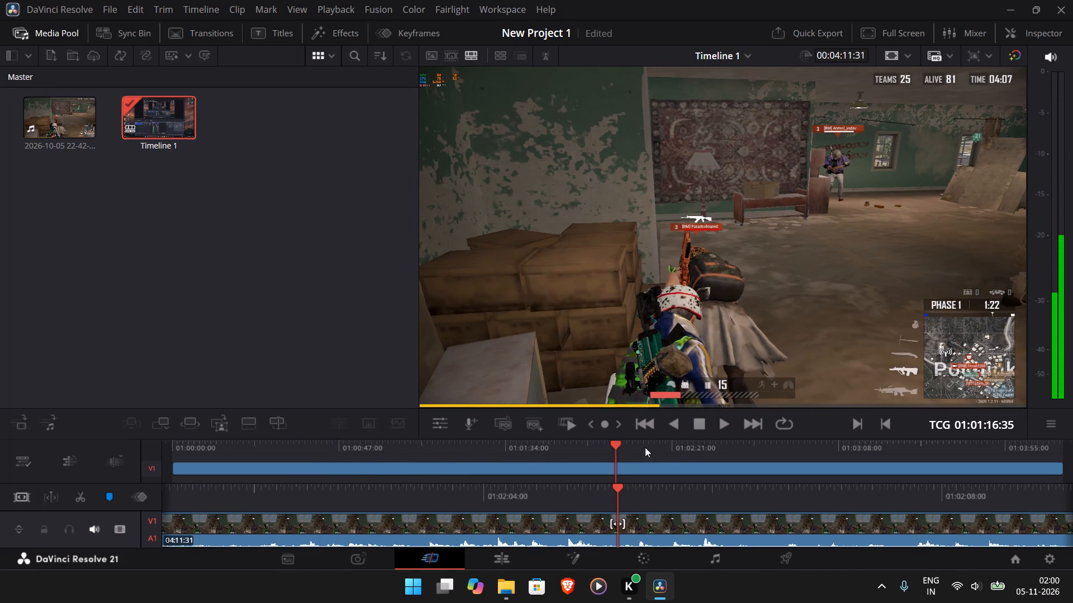
click(719, 446)
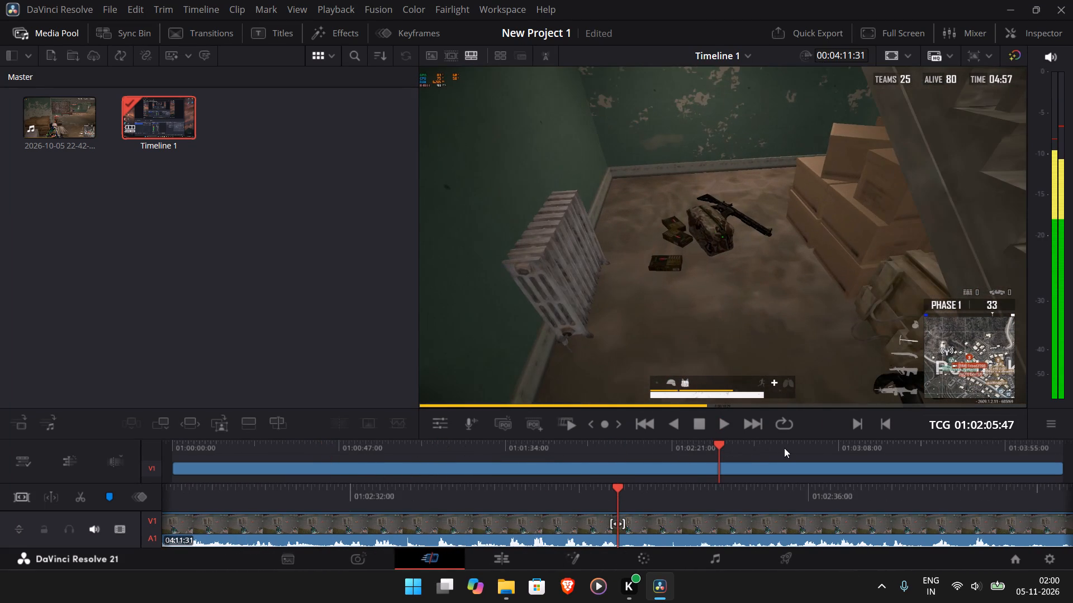
click(808, 448)
click(896, 446)
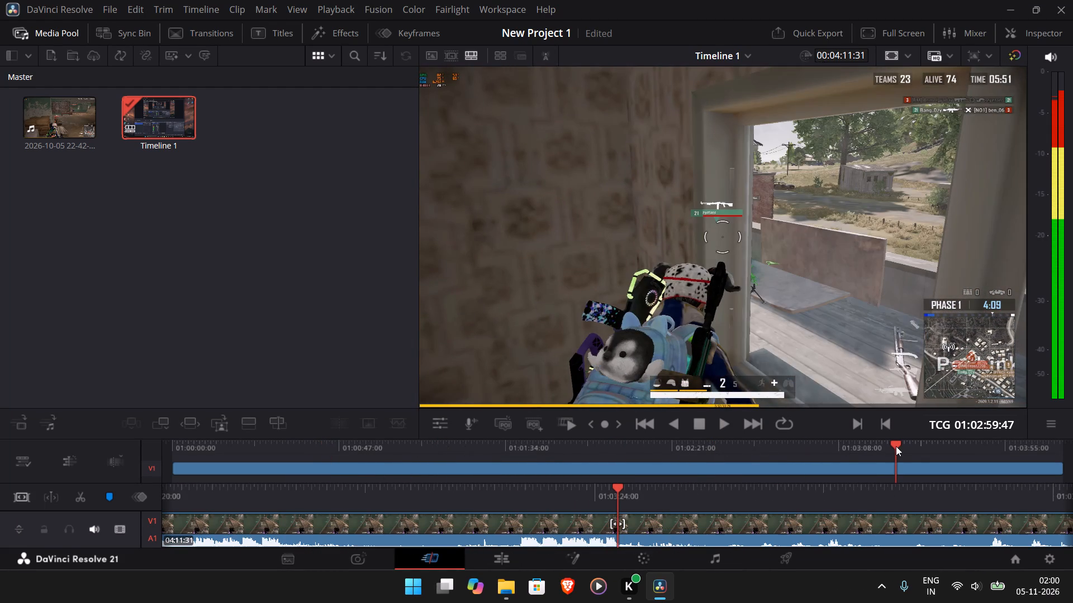
click(992, 447)
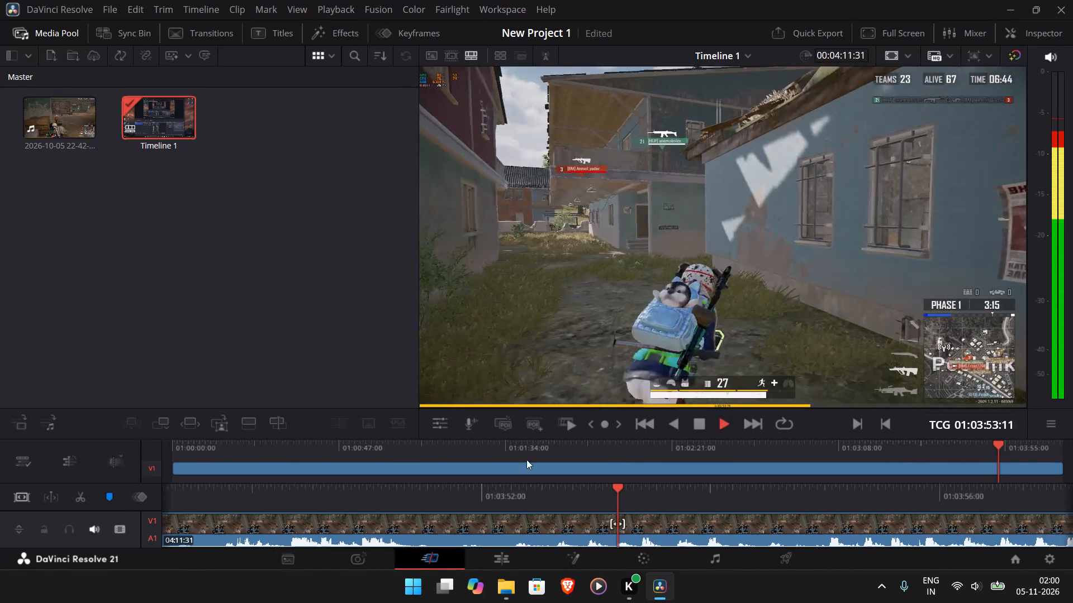
click(191, 448)
drag(188, 449, 143, 448)
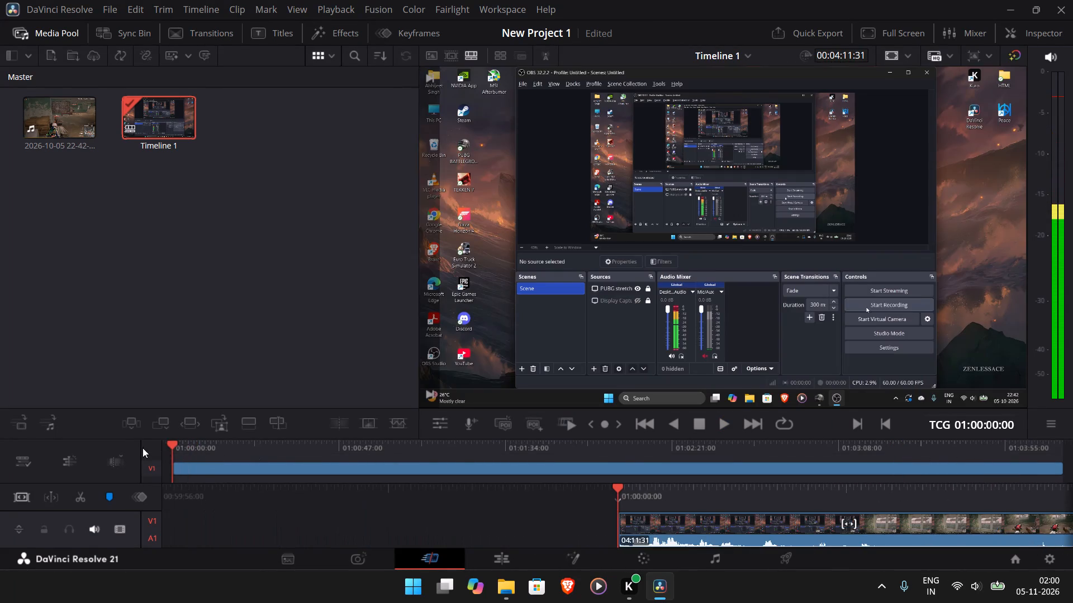
drag(143, 448, 140, 447)
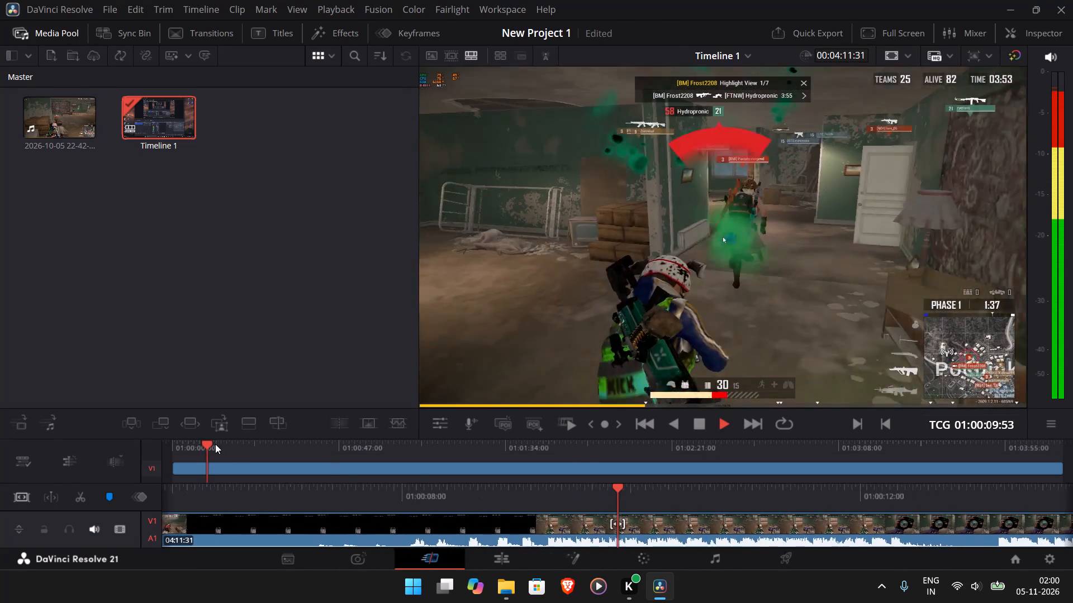
click(232, 447)
click(281, 452)
click(325, 450)
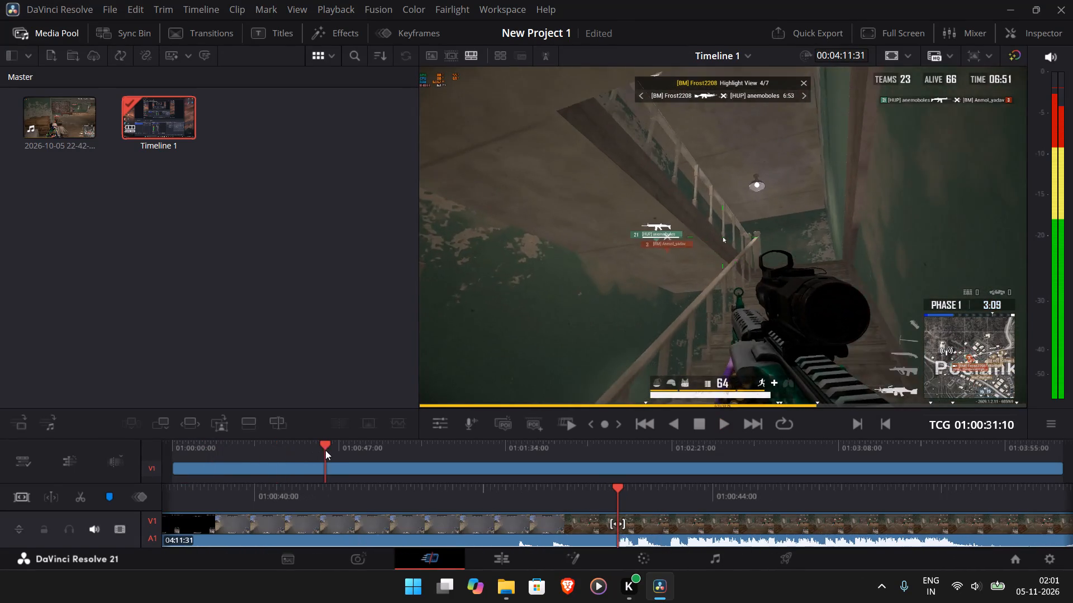
click(390, 452)
Split the clip during the approach to the house, at about 01:00:51:49, cut away everything before it, and return to the timeline start.
click(346, 452)
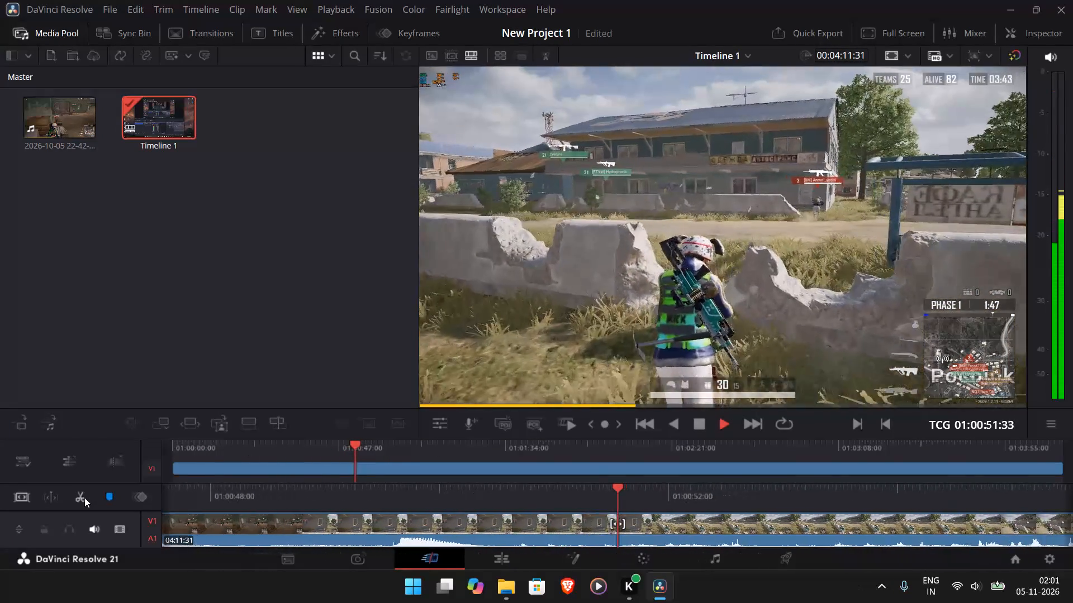
click(84, 497)
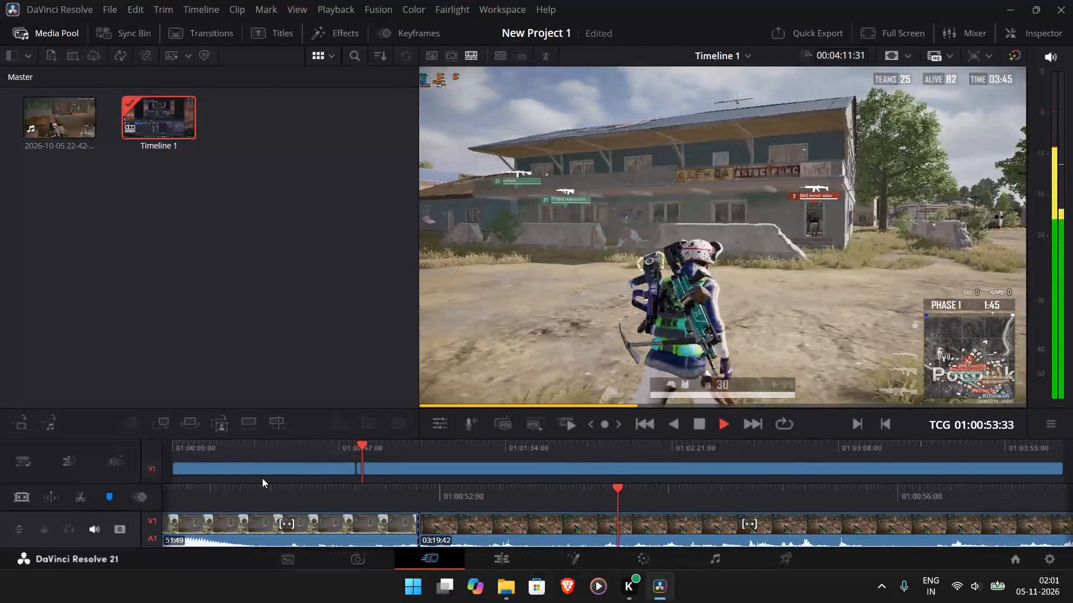
click(264, 472)
right_click(273, 467)
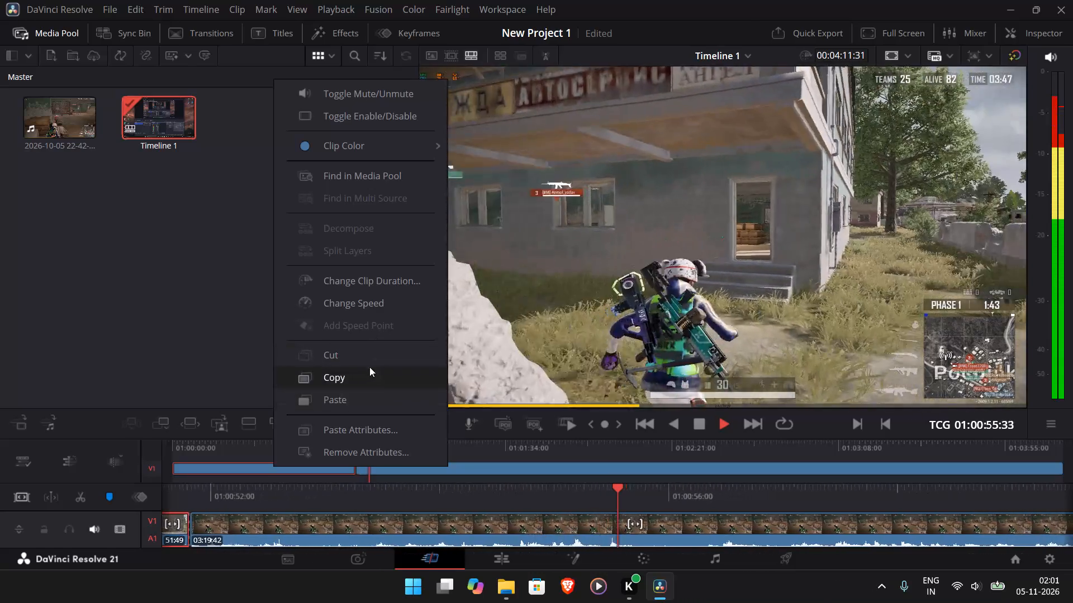
click(367, 362)
click(638, 420)
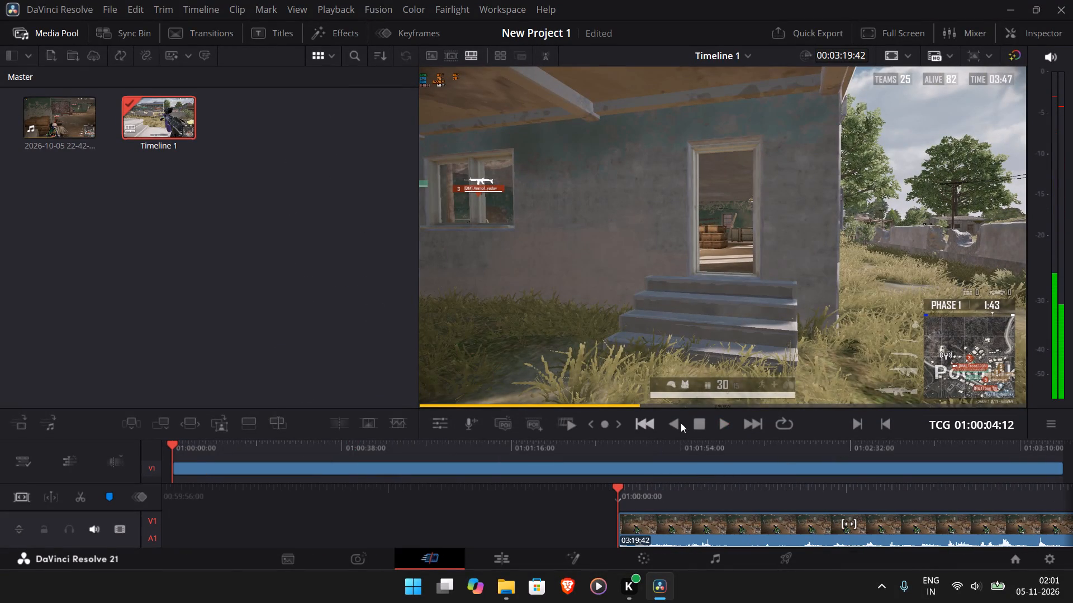
Play Timeline 1 from the start and split the clip after the first indoor fight, at about 01:00:15:31.
click(706, 423)
click(719, 423)
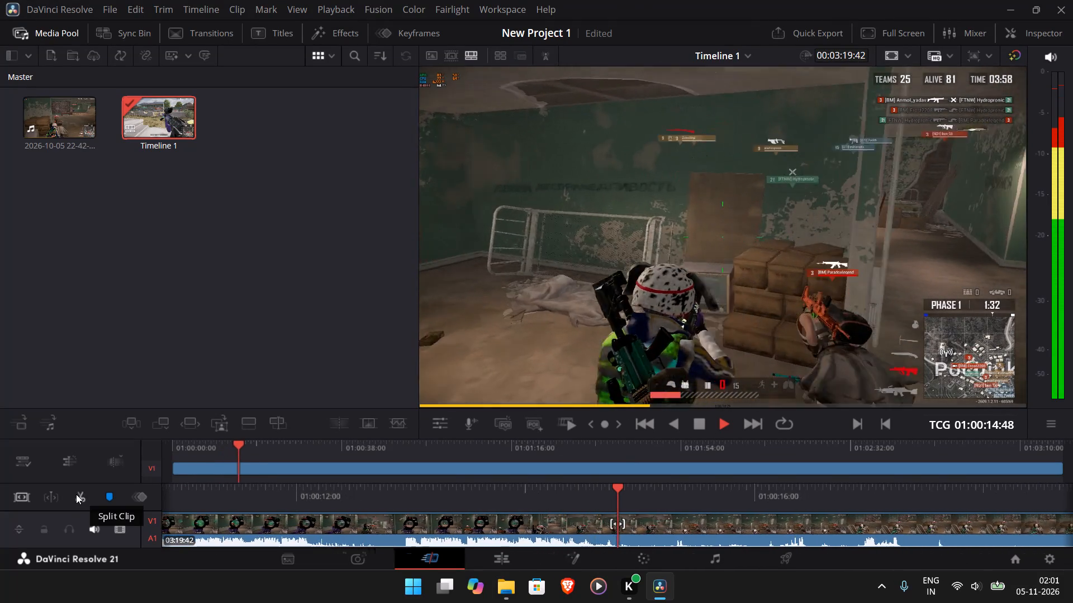
click(76, 494)
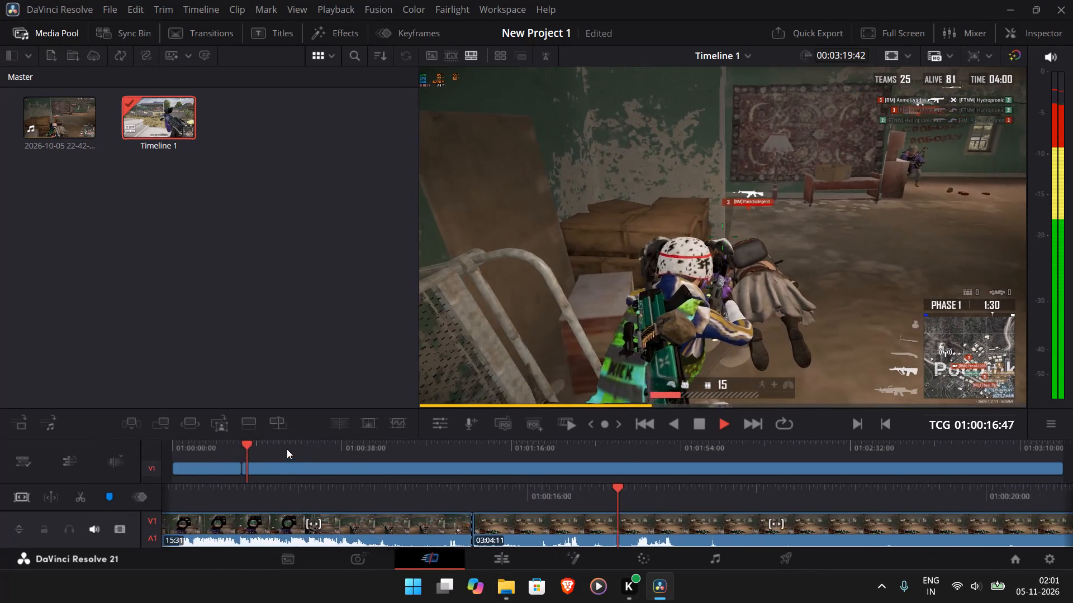
Find the second fight, split the clip just before it at about 01:02:25:44, and delete the stretch between the two fights.
click(287, 449)
click(460, 447)
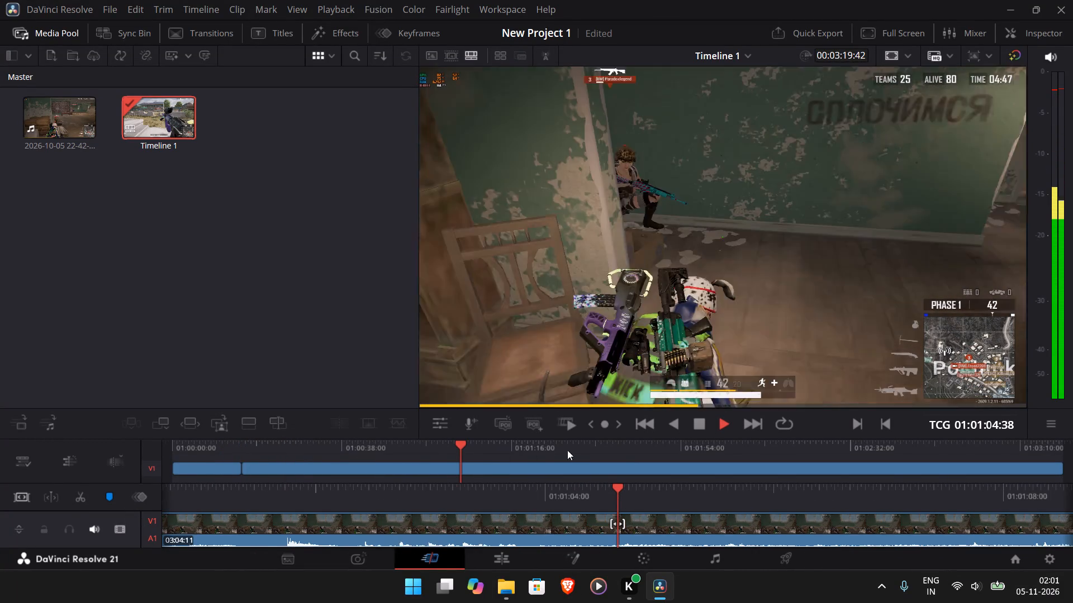
click(606, 453)
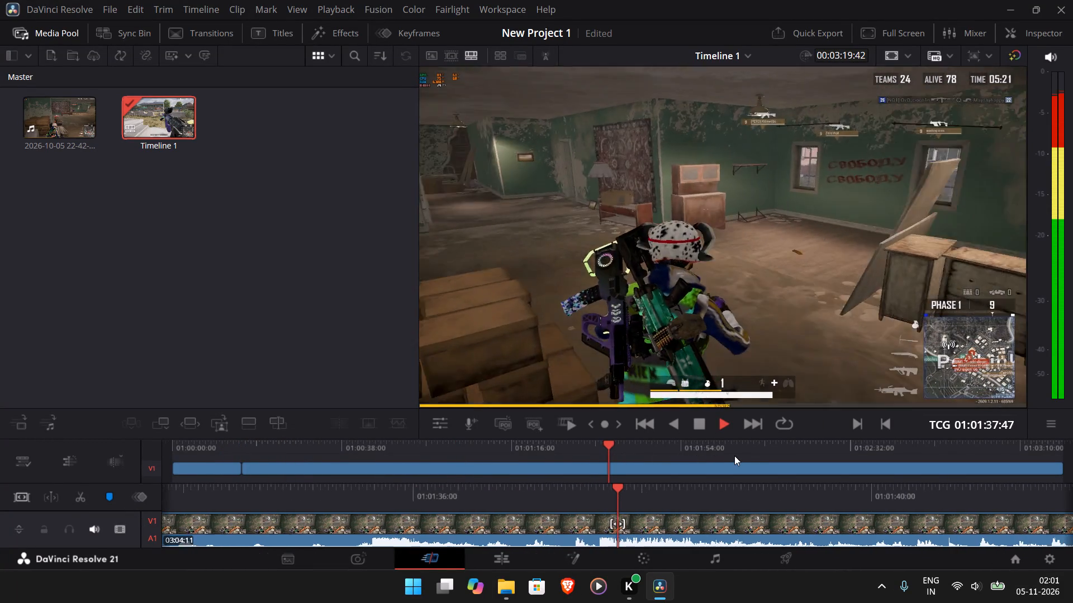
click(737, 456)
click(746, 447)
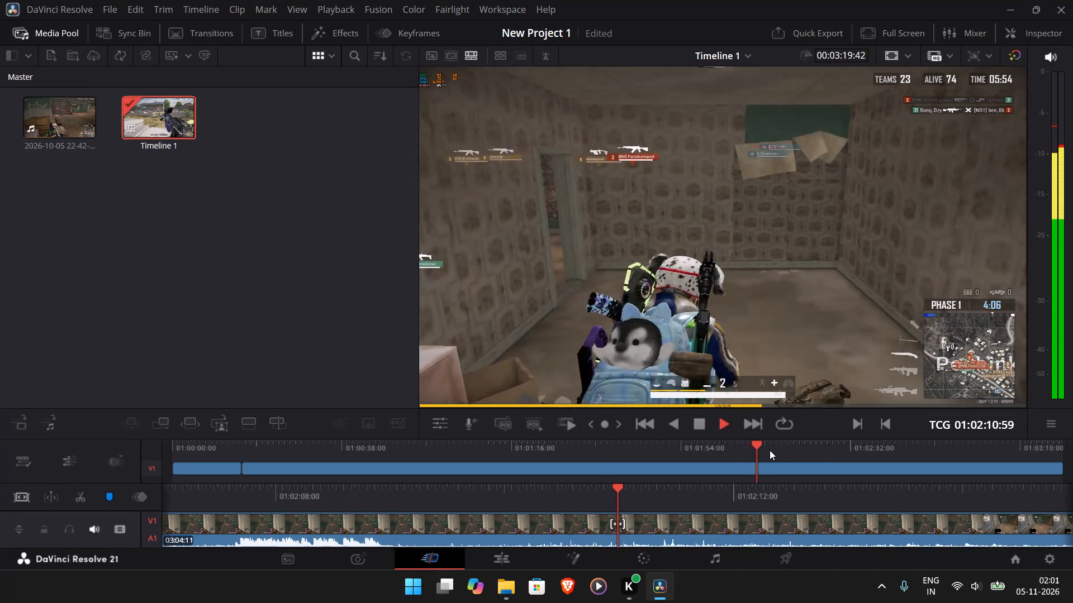
click(804, 448)
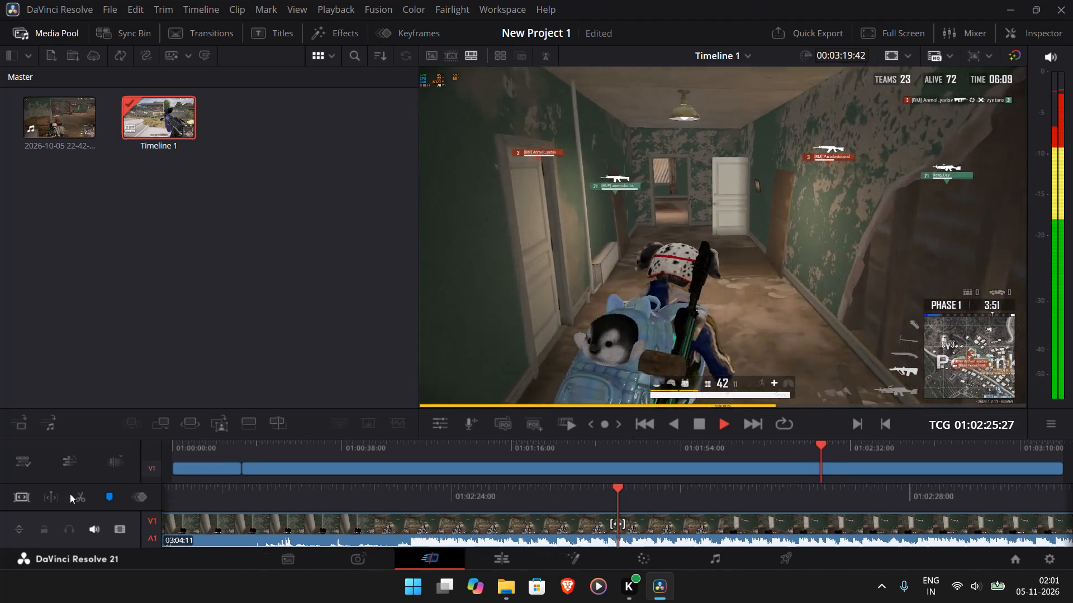
click(77, 500)
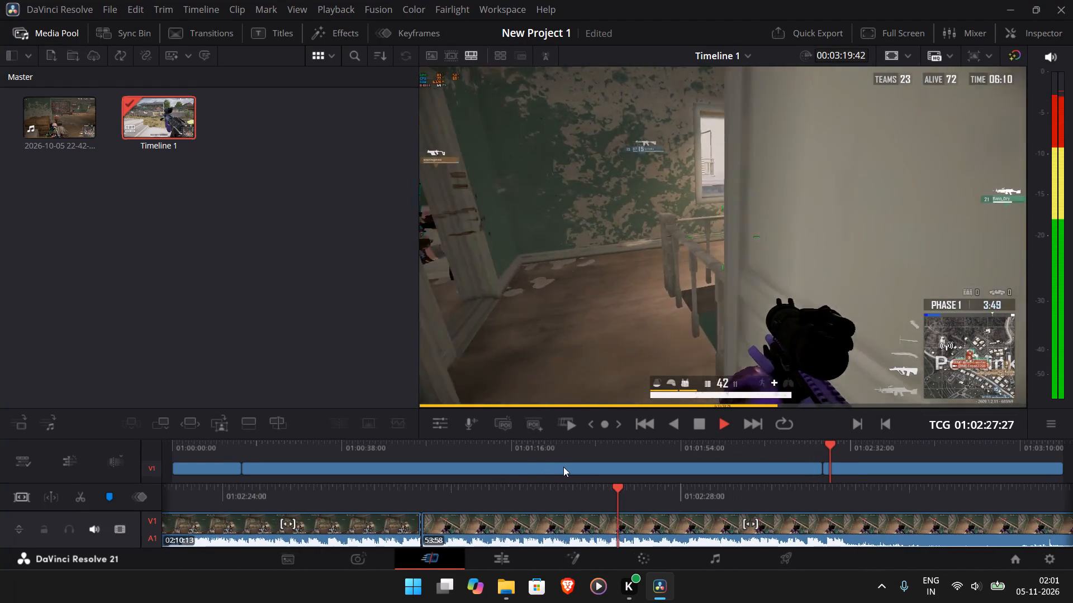
click(558, 468)
right_click(558, 468)
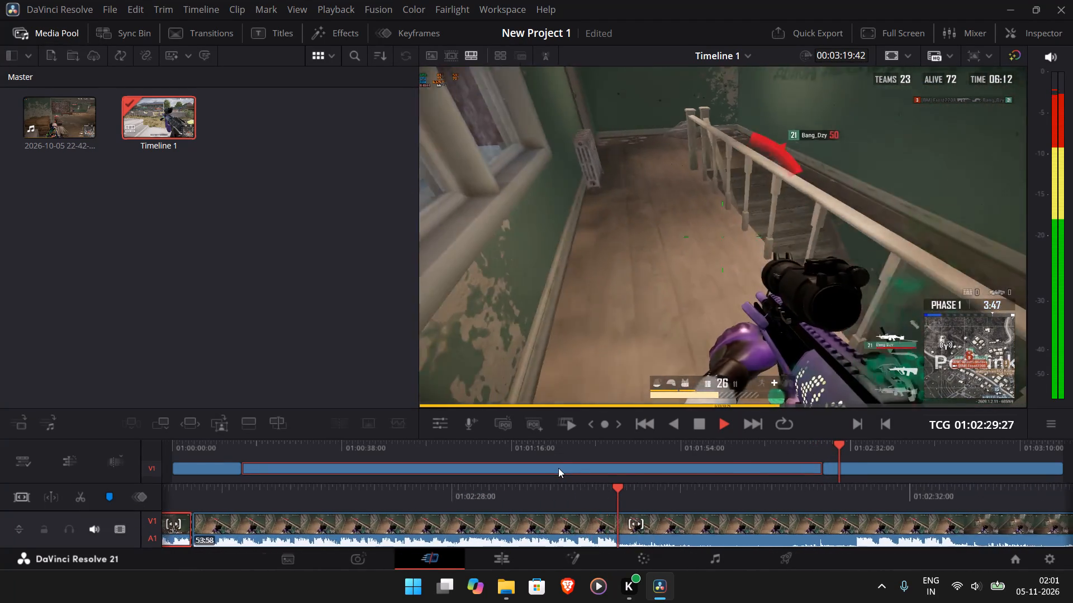
click(612, 362)
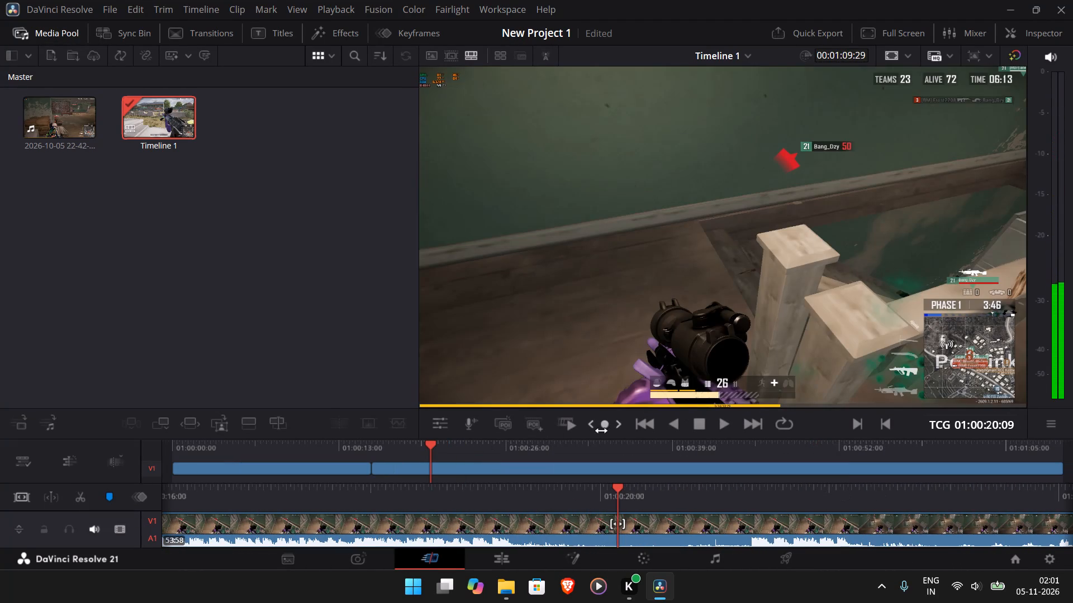
Play the second fight segment and split the clip after the kill by the staircase, at about 01:00:24:55.
click(647, 430)
click(728, 431)
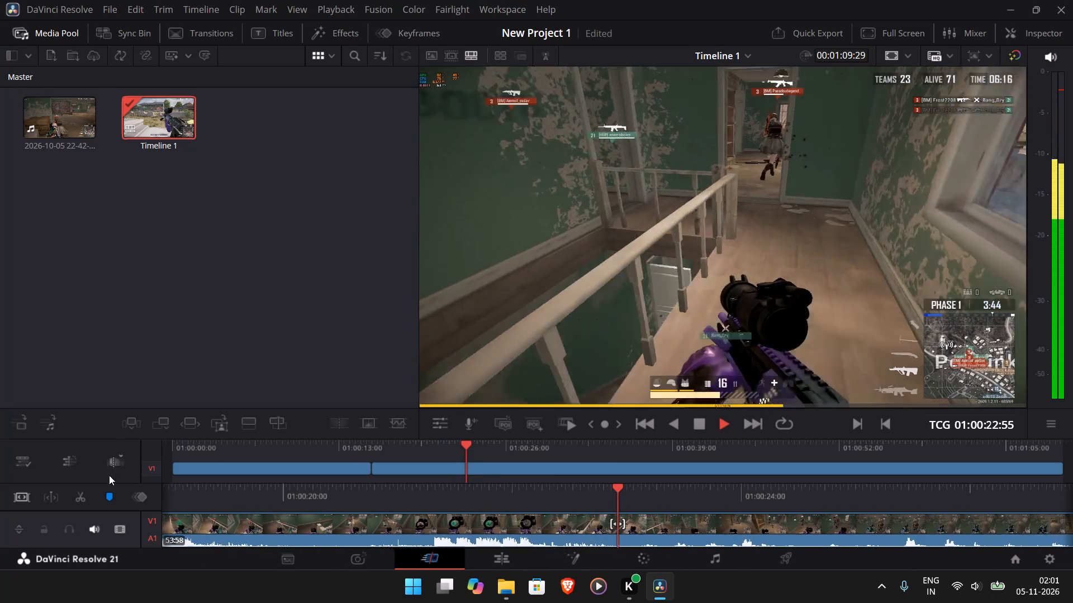
click(92, 501)
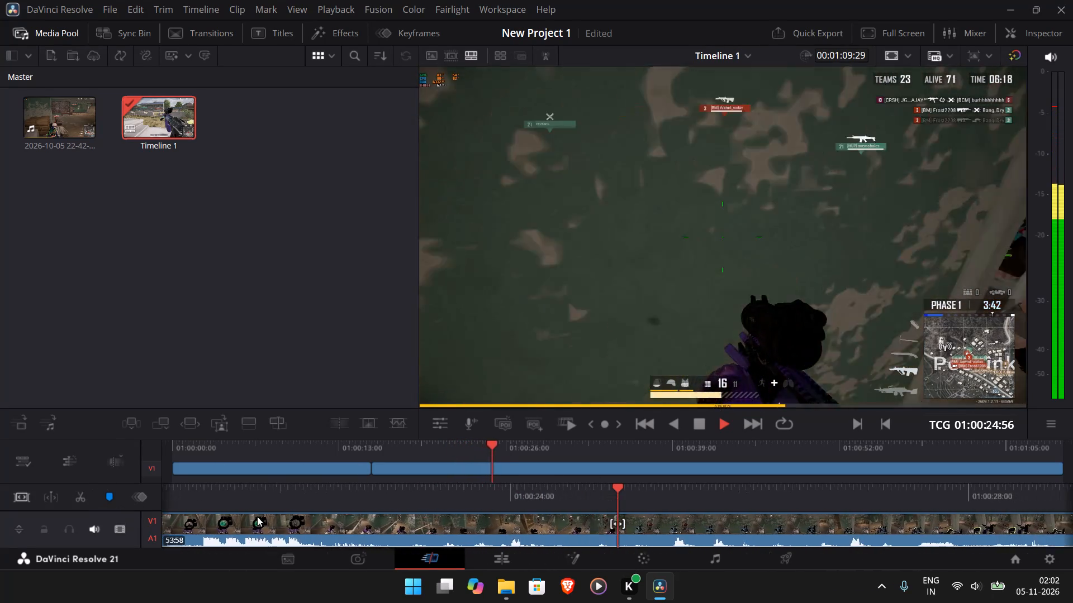
click(671, 427)
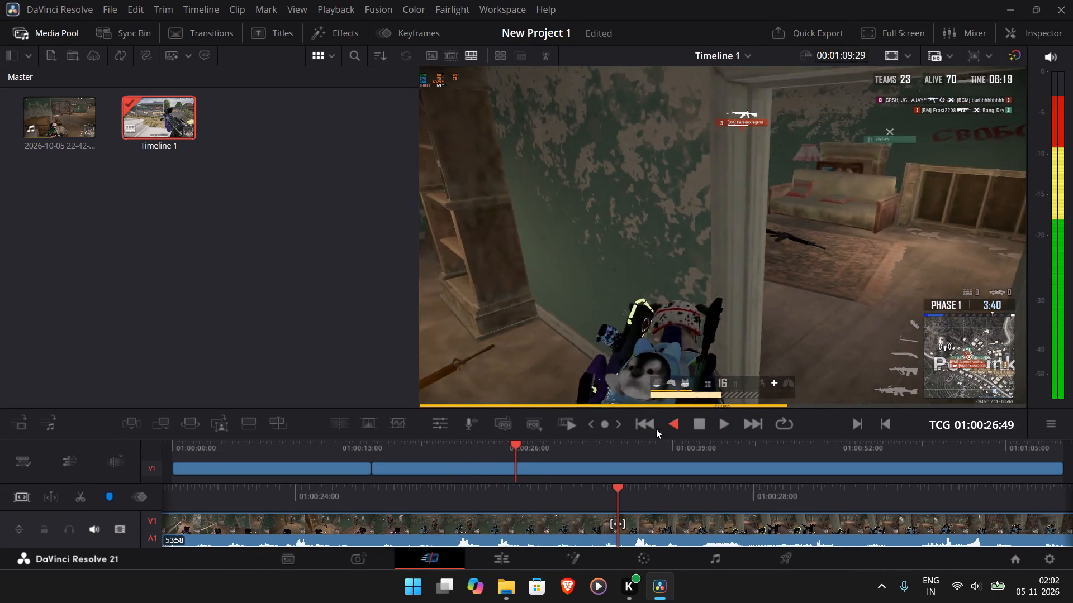
click(85, 503)
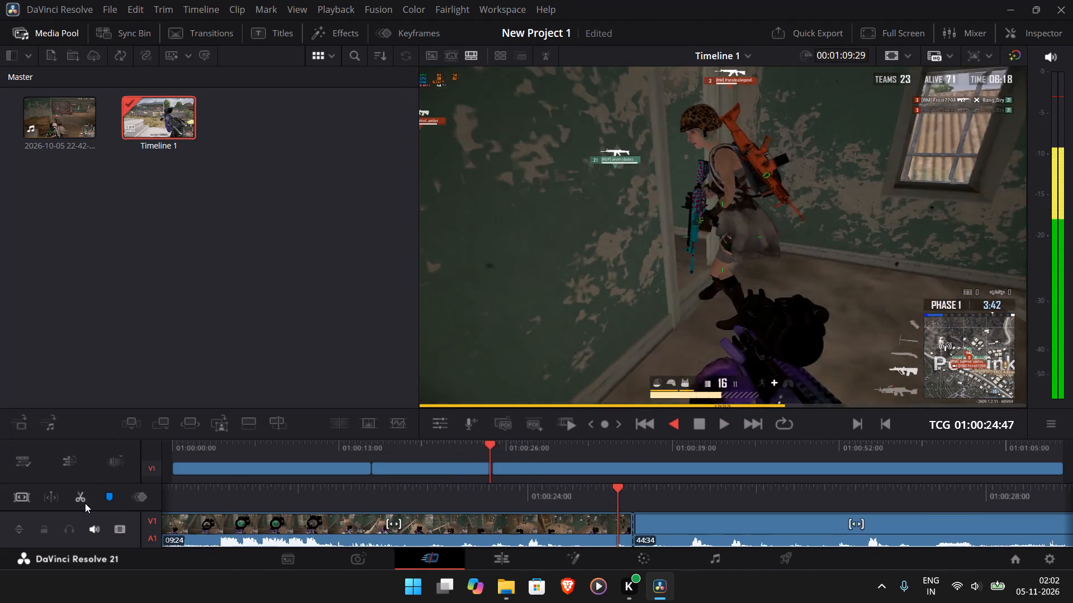
Split the clip before and after the third fight, at about 01:00:50:41 and 01:01:02:11.
click(727, 424)
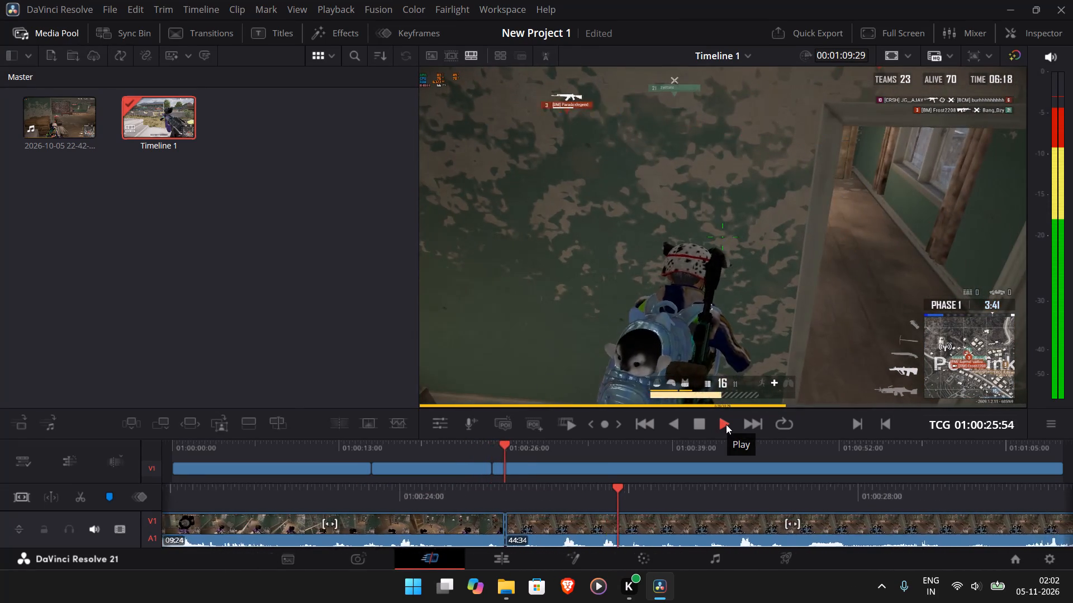
click(659, 450)
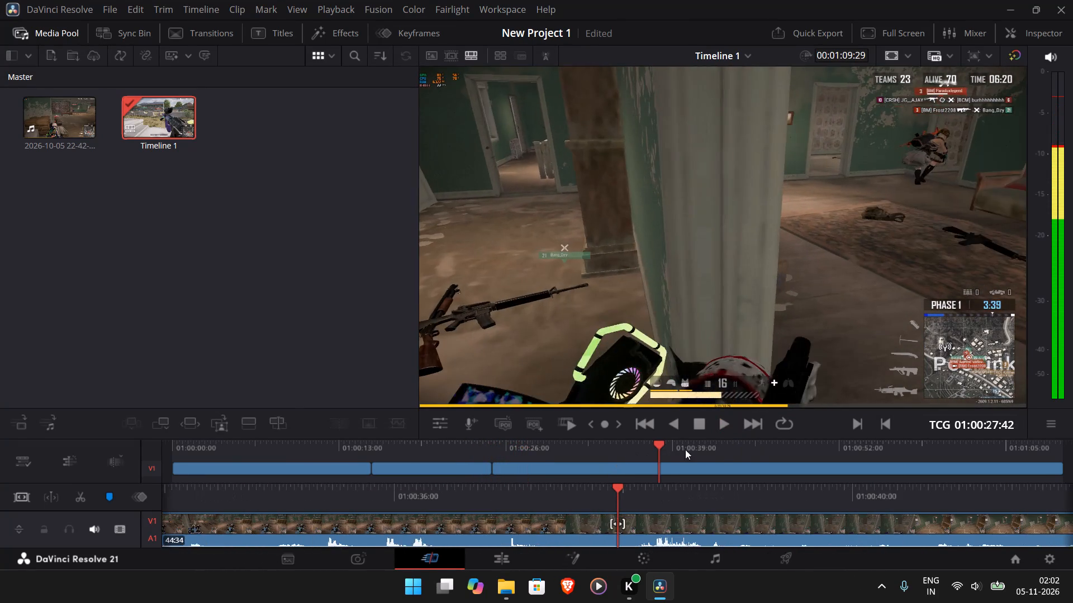
click(777, 452)
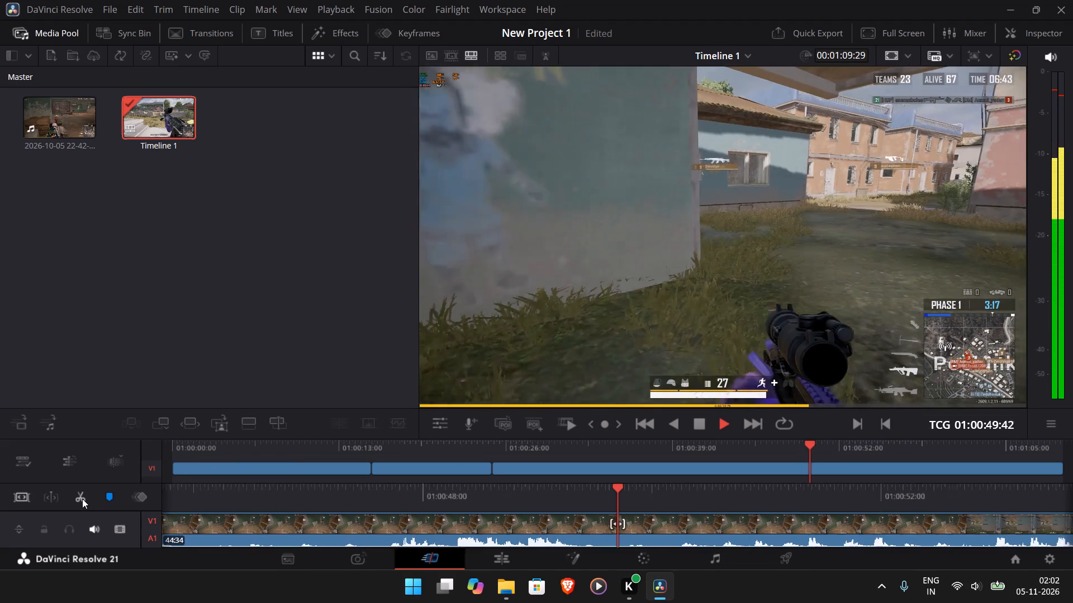
click(82, 499)
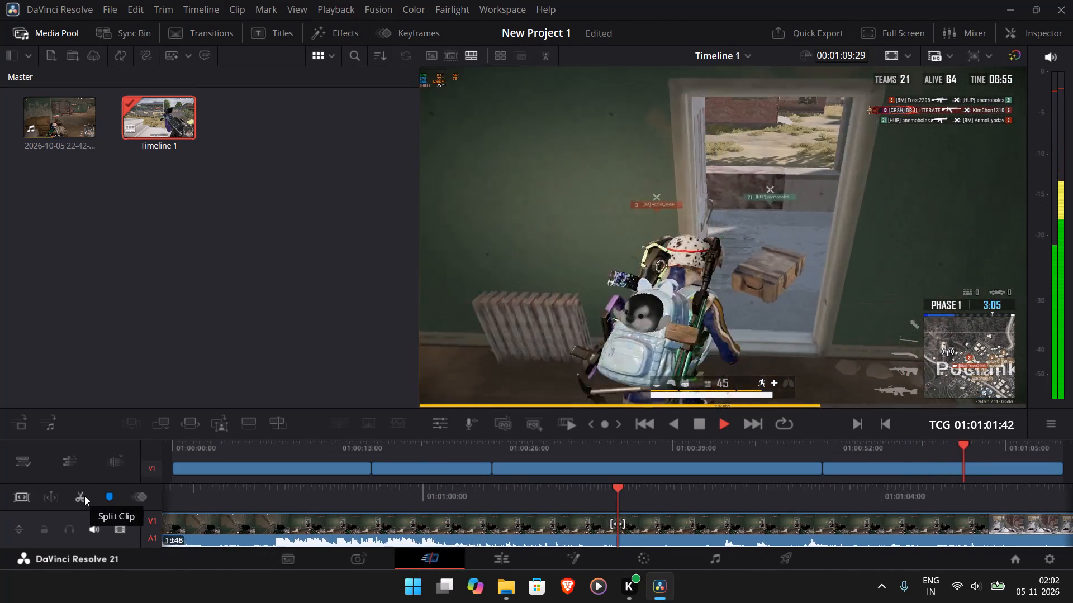
click(84, 496)
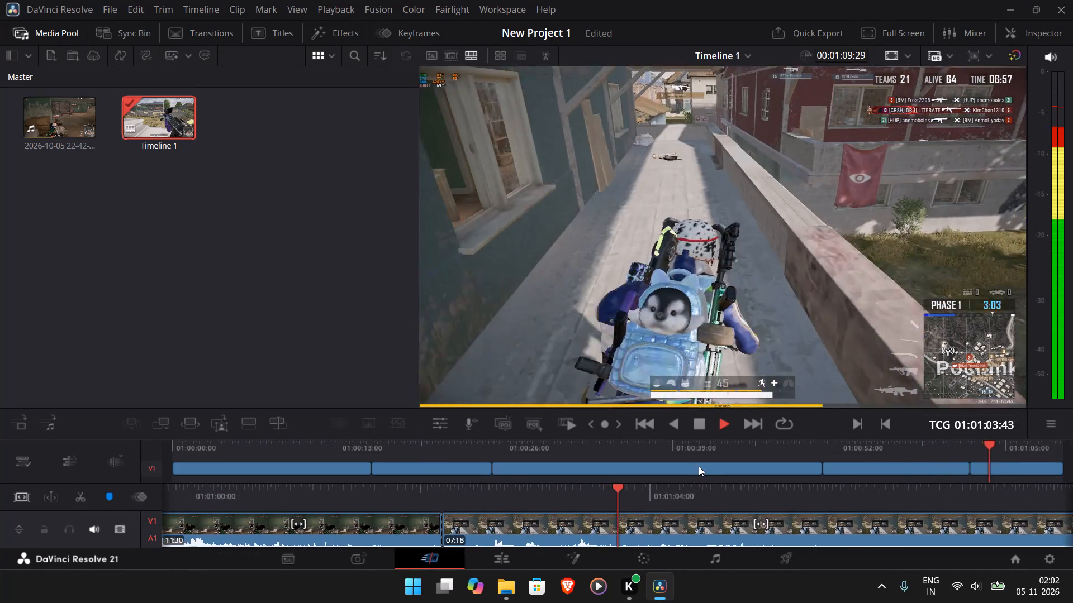
Delete the segment between the second and third fights from the timeline.
click(699, 466)
right_click(699, 466)
click(751, 356)
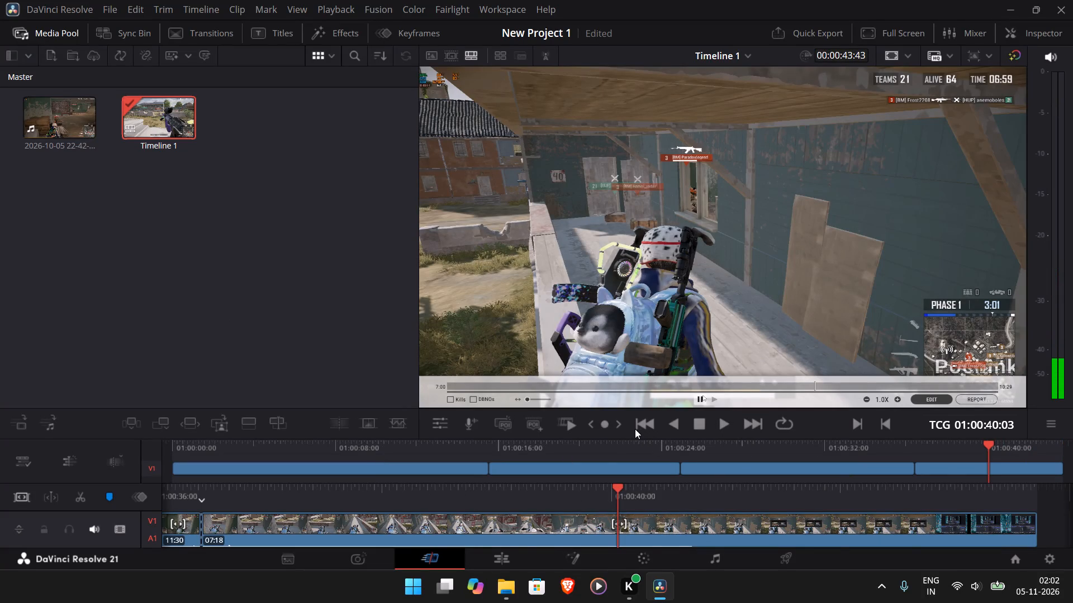
Review the fight segments around their cuts to check where the third fight begins and ends.
click(639, 429)
click(730, 423)
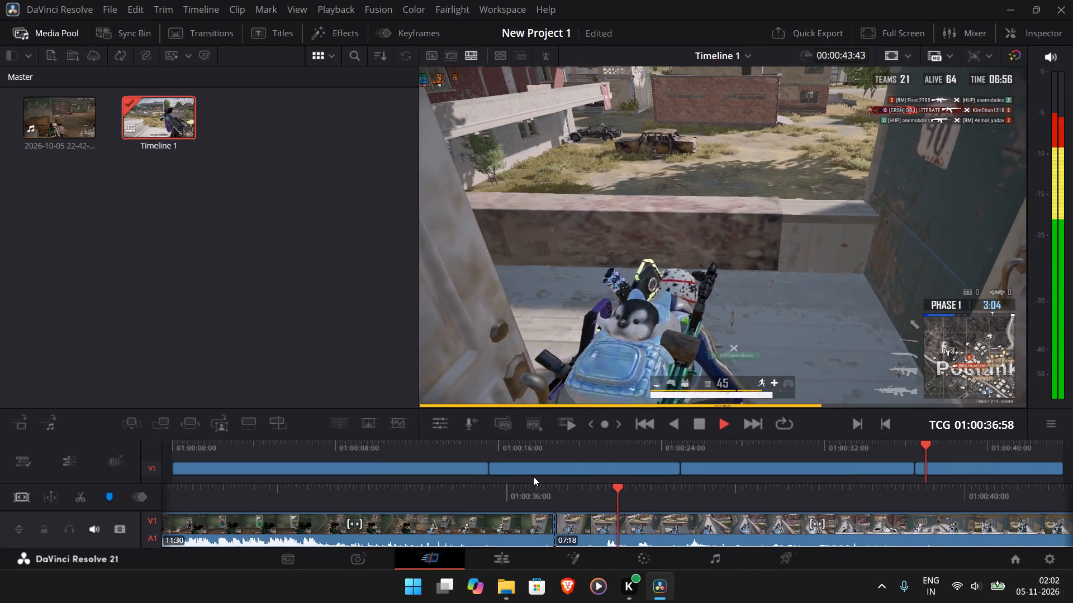
click(653, 425)
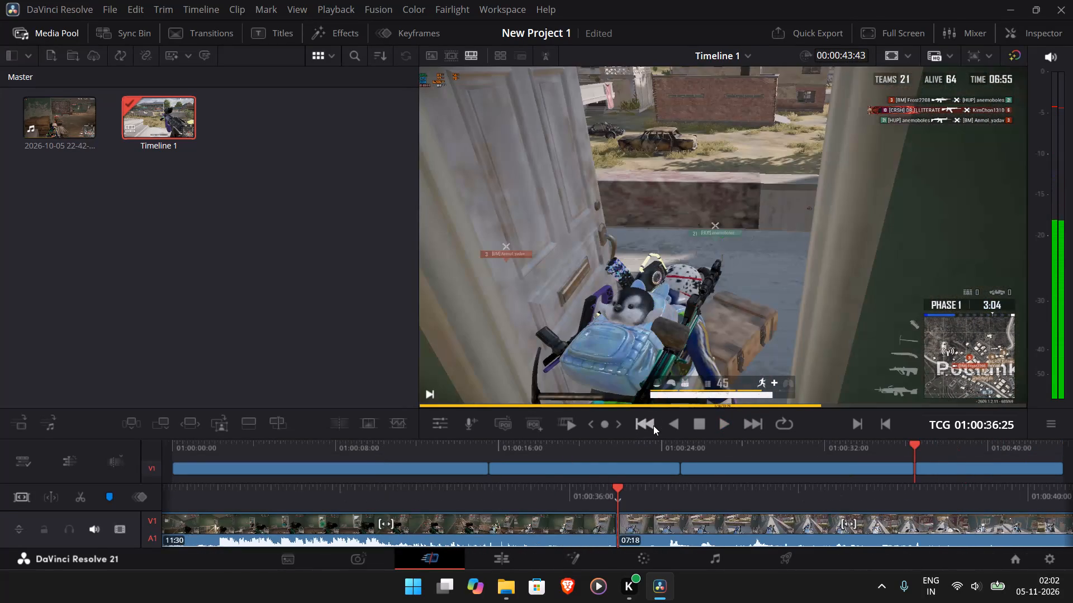
click(653, 425)
click(733, 428)
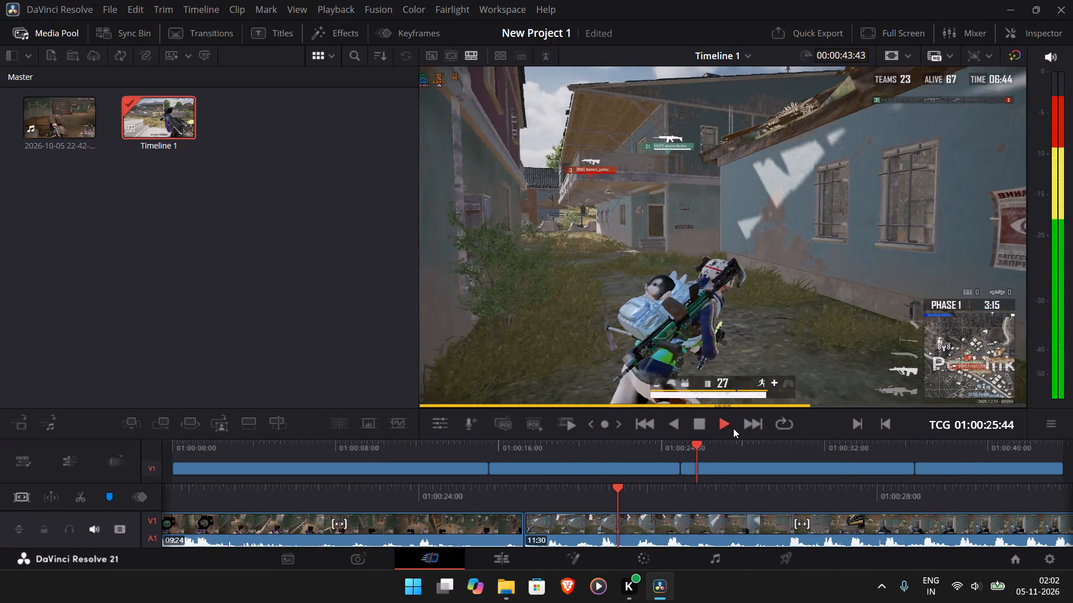
click(587, 454)
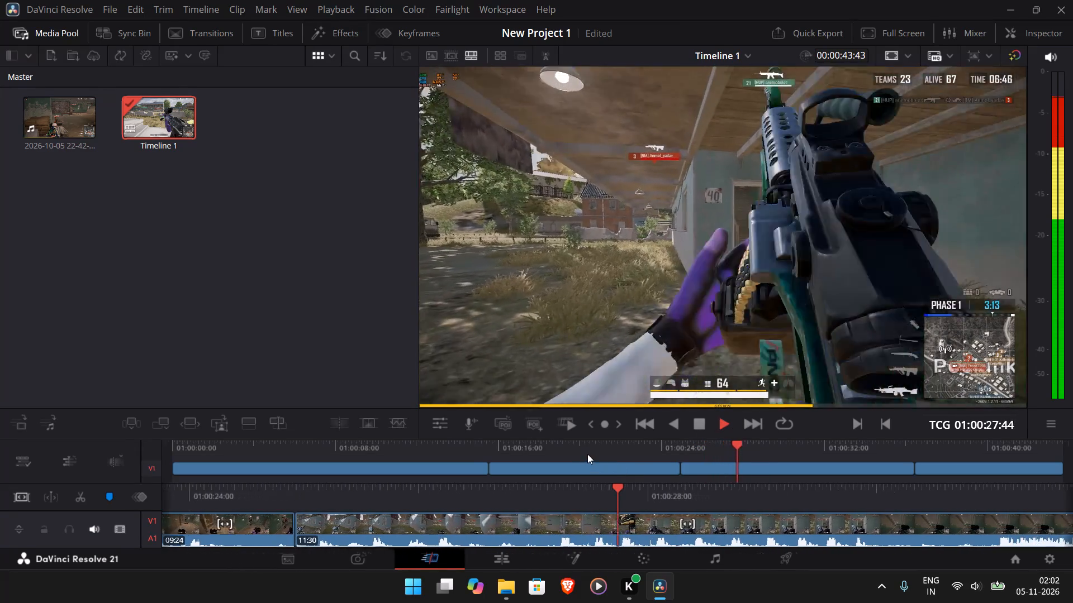
click(591, 448)
click(606, 448)
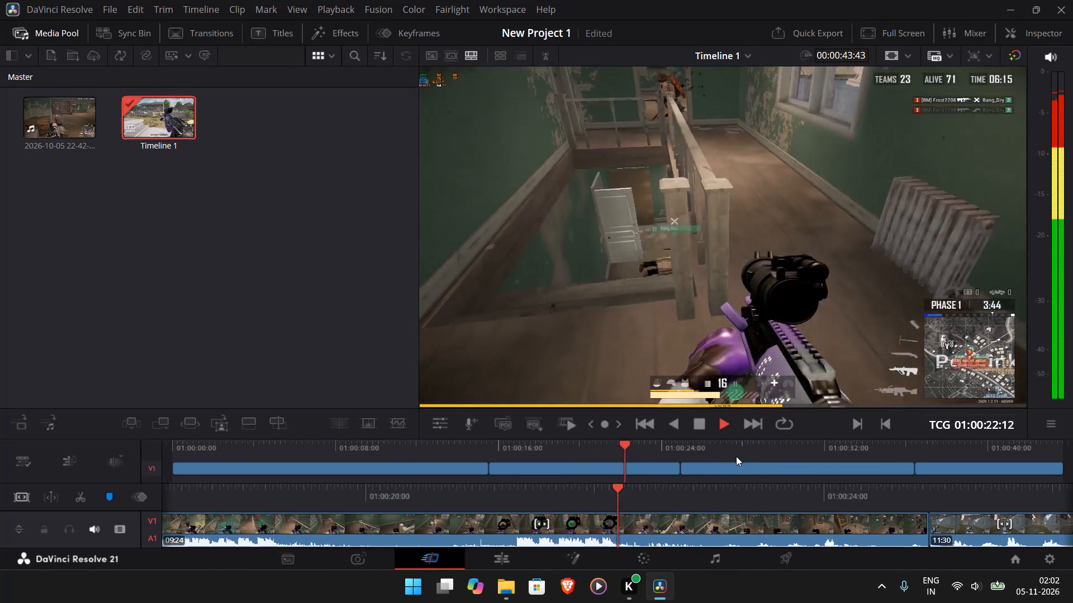
click(773, 465)
click(814, 451)
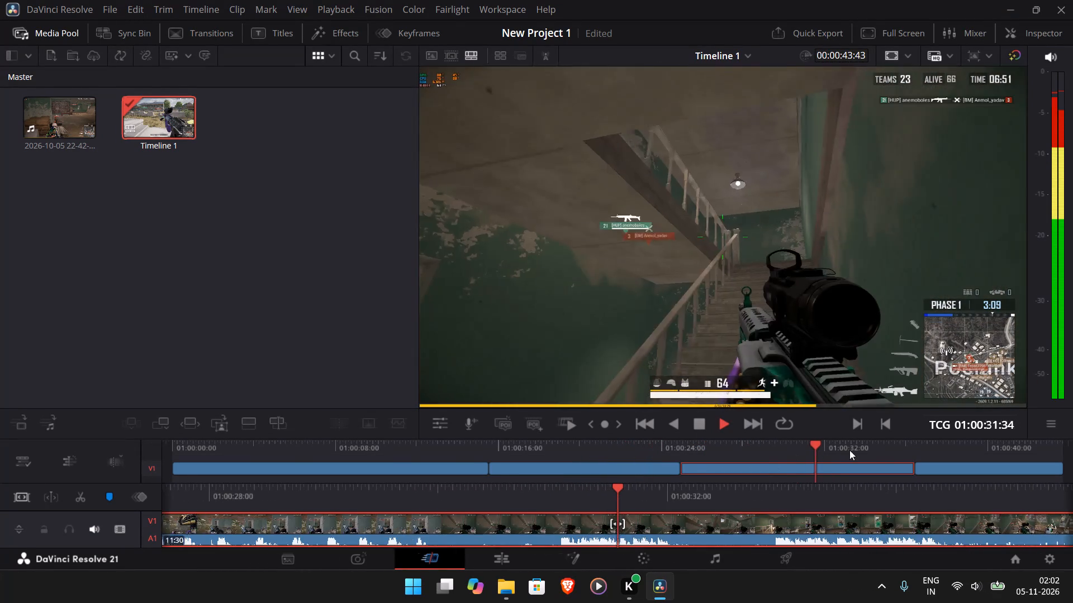
click(876, 450)
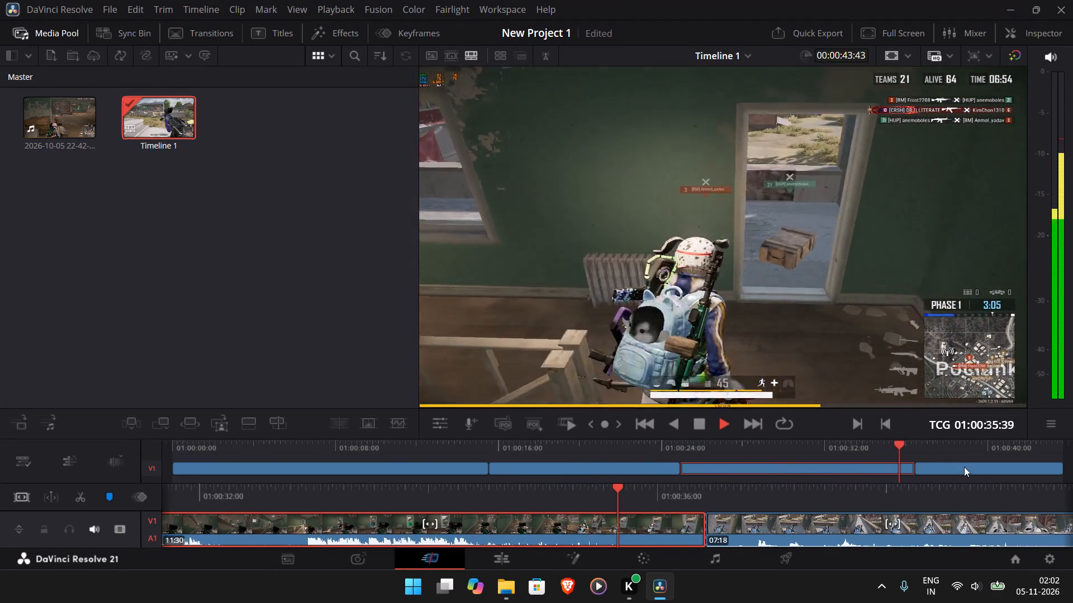
Delete the final segment following the third fight from the timeline.
click(964, 467)
right_click(965, 467)
click(964, 357)
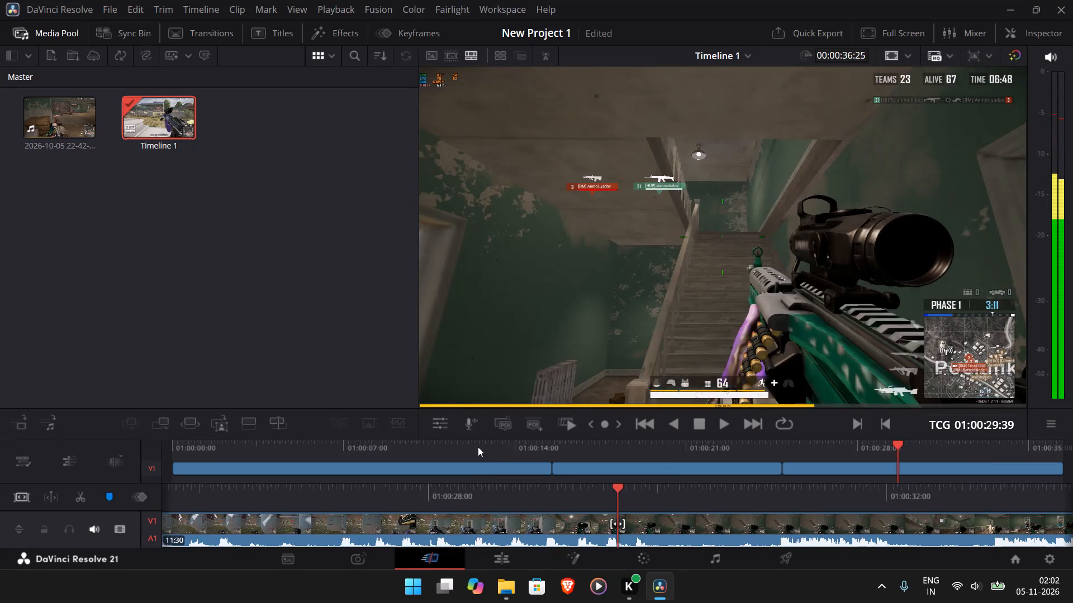
Add a favourite Cross Dissolve transition at each of the two cuts and play the edit from the start.
click(478, 448)
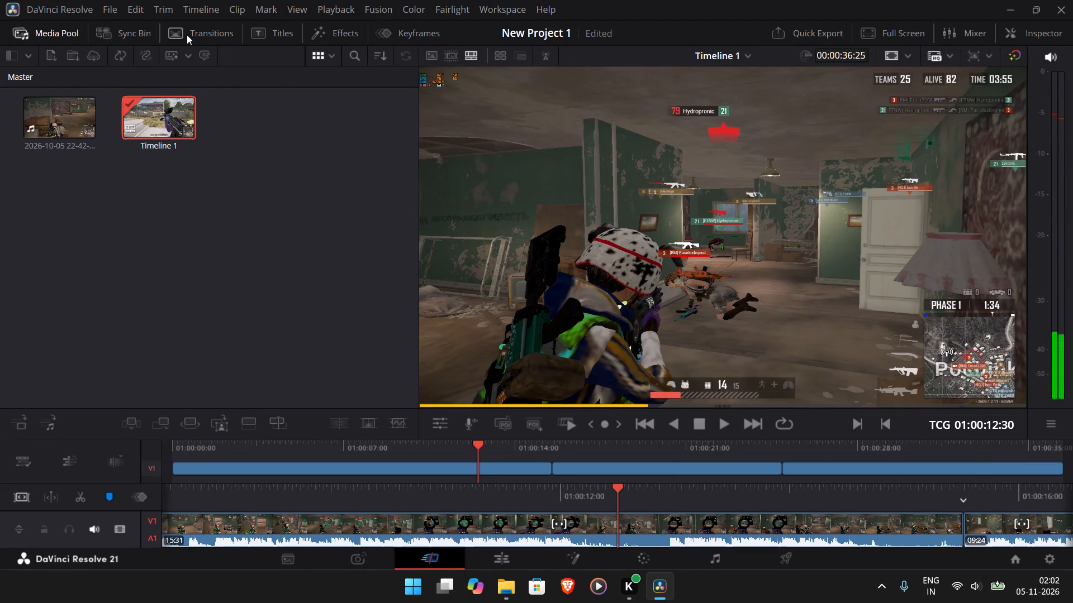
click(187, 35)
click(122, 55)
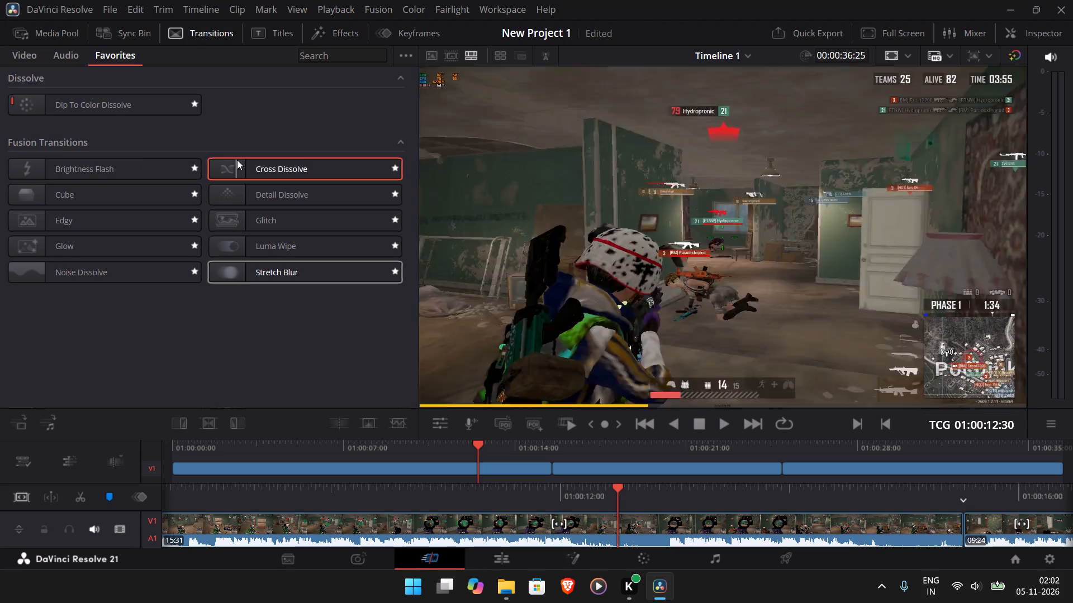
drag(259, 165, 533, 399)
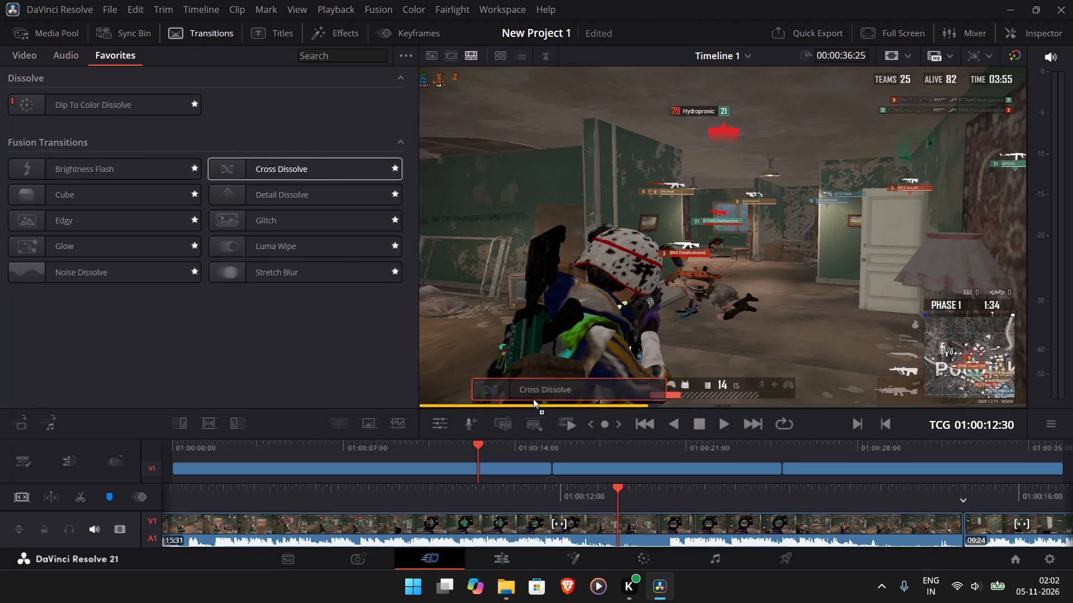
drag(533, 399, 556, 466)
drag(278, 171, 781, 423)
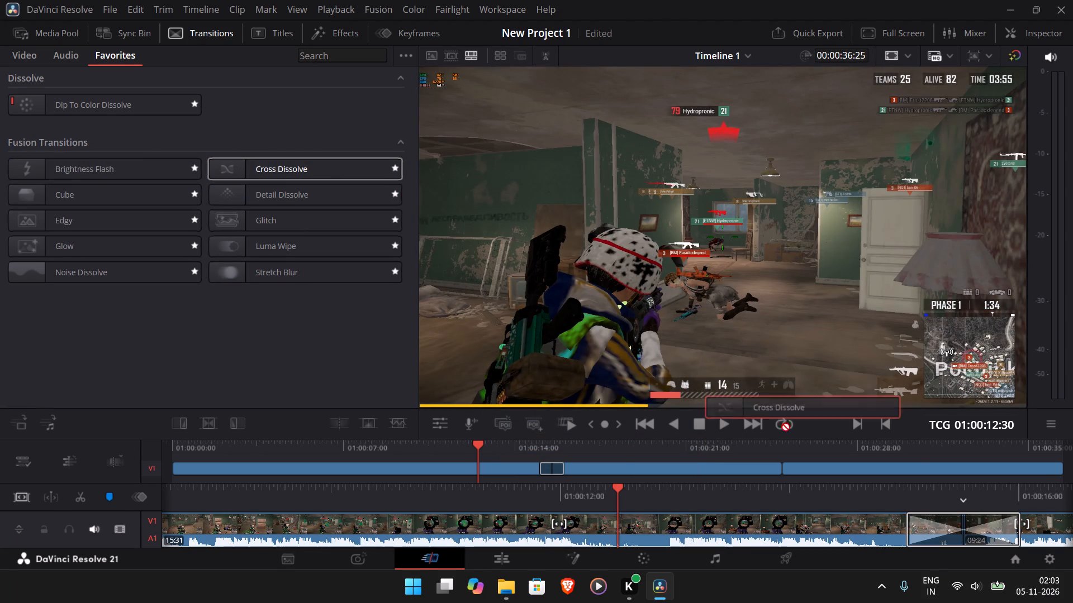
drag(781, 423, 787, 472)
click(651, 427)
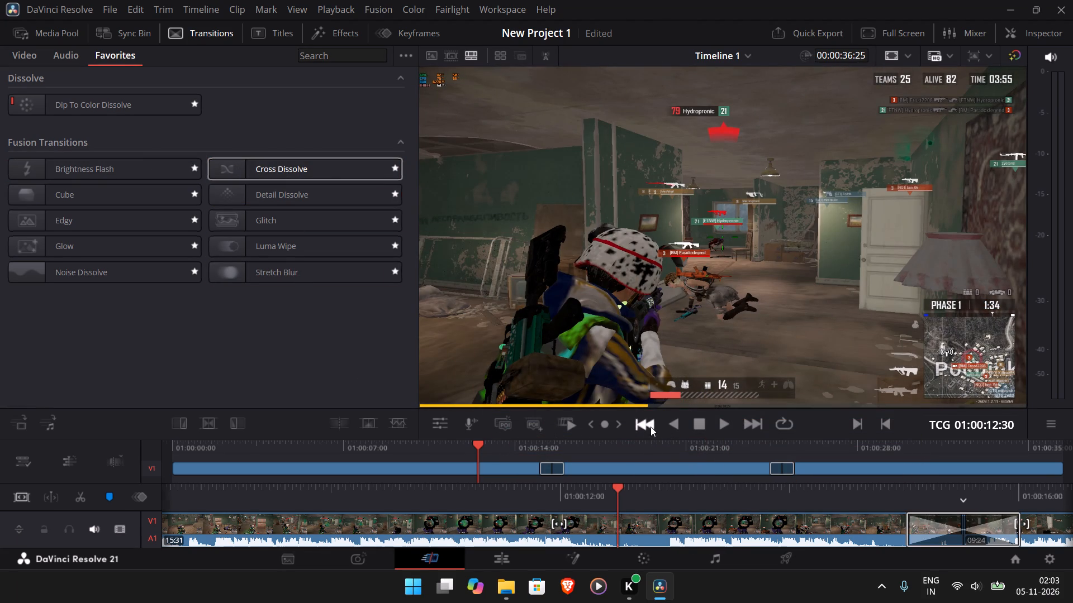
click(722, 425)
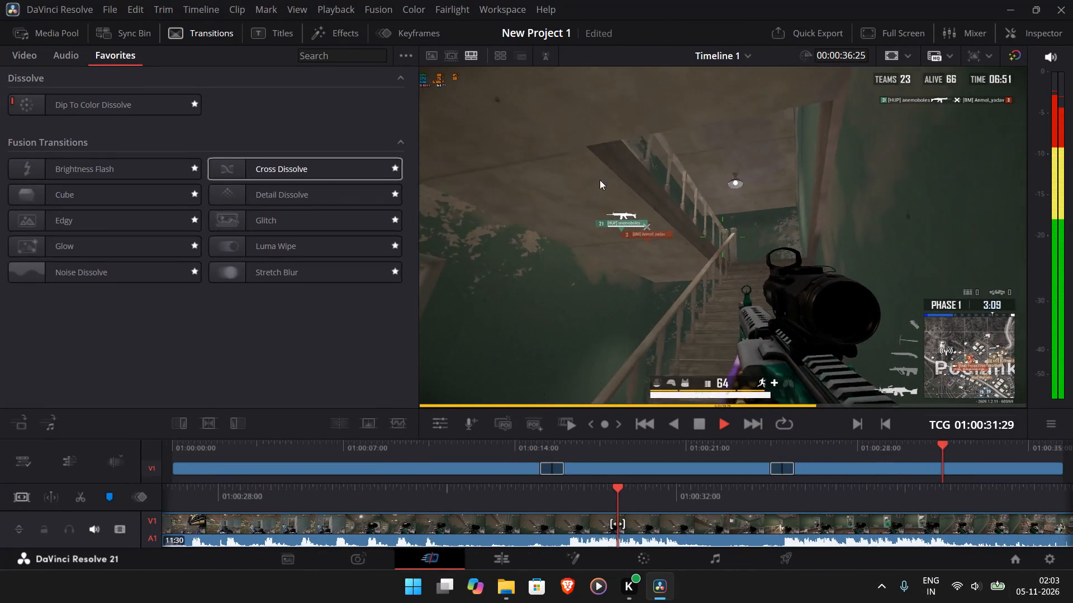
Quick-export the edited timeline to the PUBG Clutches folder under the file name "Clip no.1 1V3".
click(784, 27)
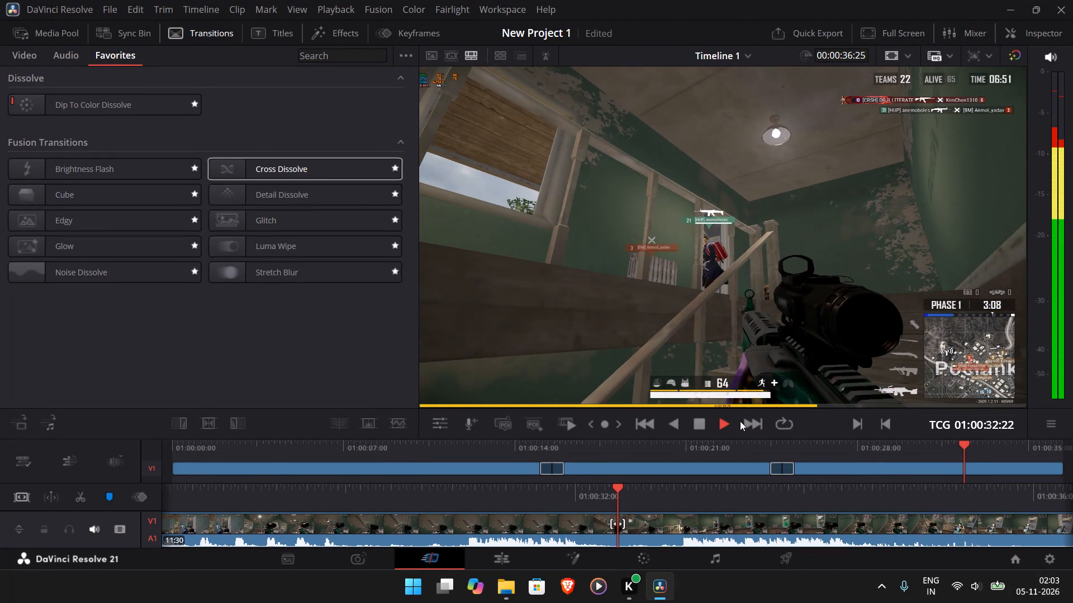
click(739, 415)
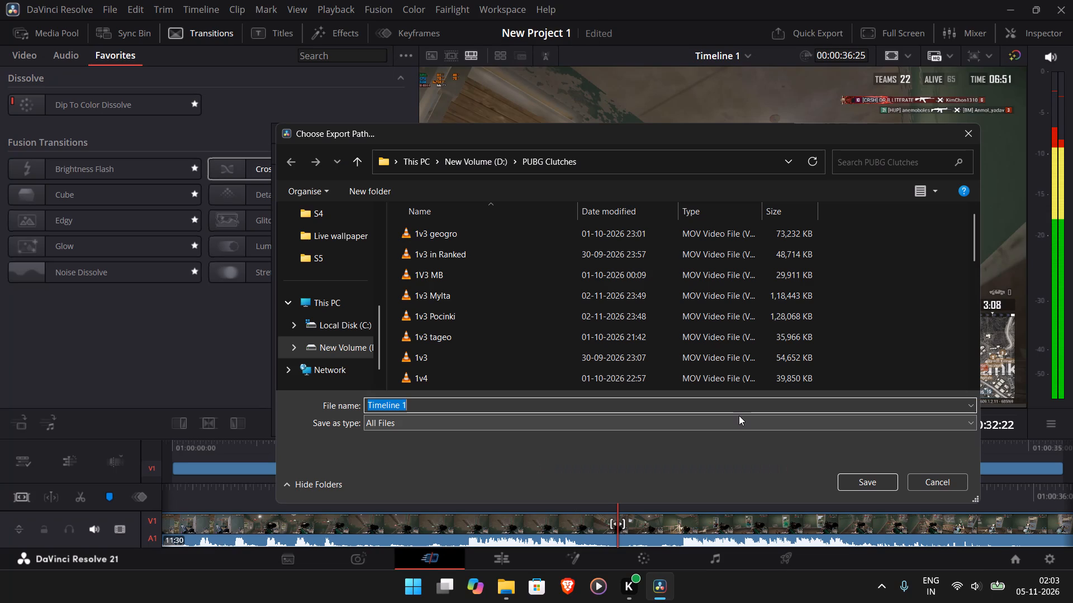
text(Clip no)
key(period)
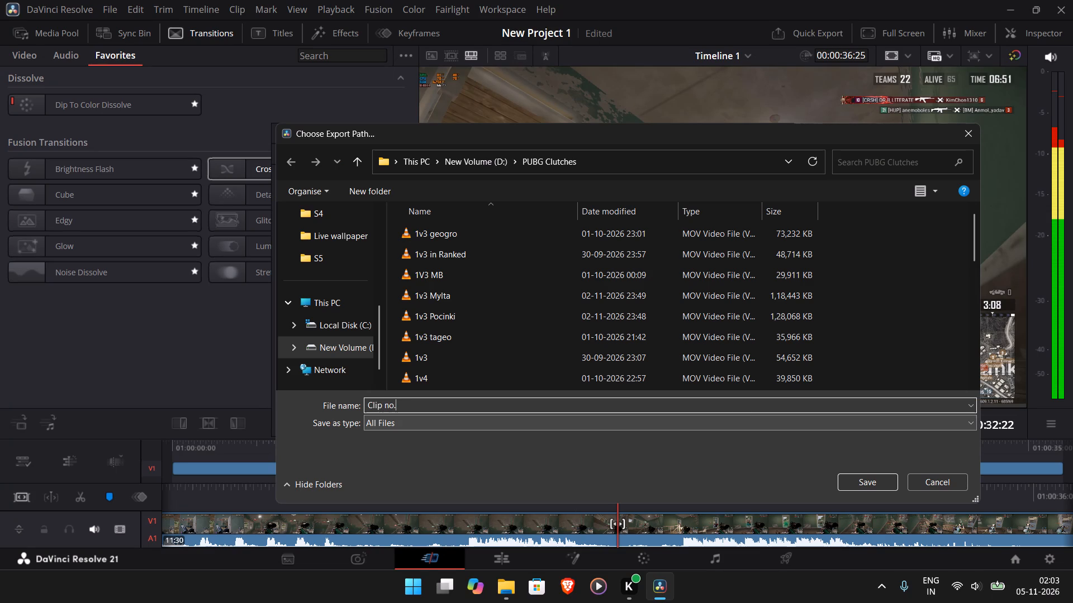
text(1)
key(space)
text(!V#)
key(BackSpace)
key(BackSpace)
key(BackSpace)
key(1)
text(V#)
key(shift+BackSpace)
key(shift+numbersign)
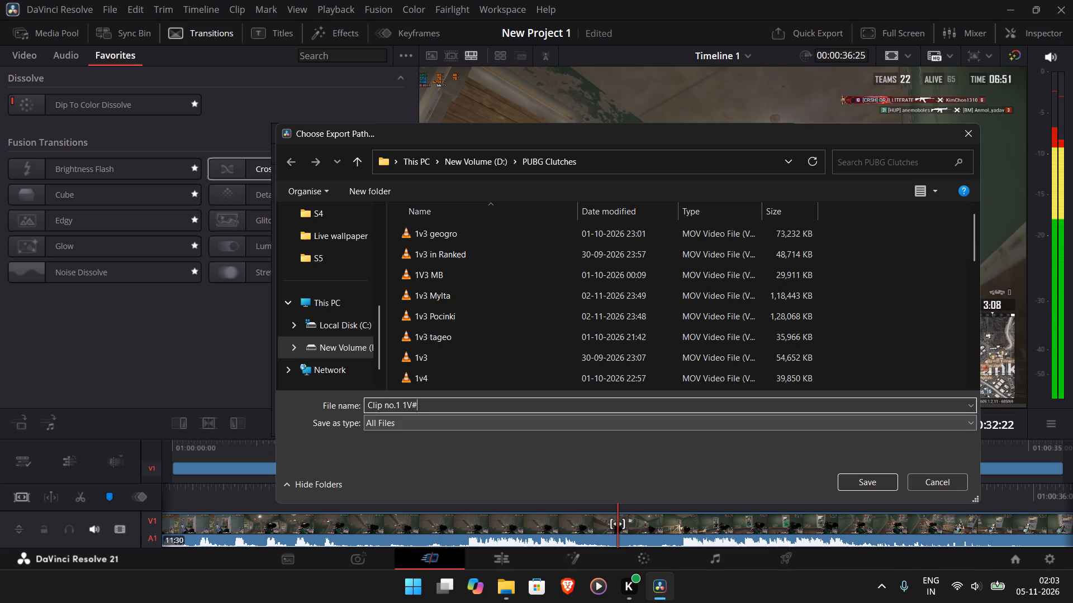
key(BackSpace)
key(3)
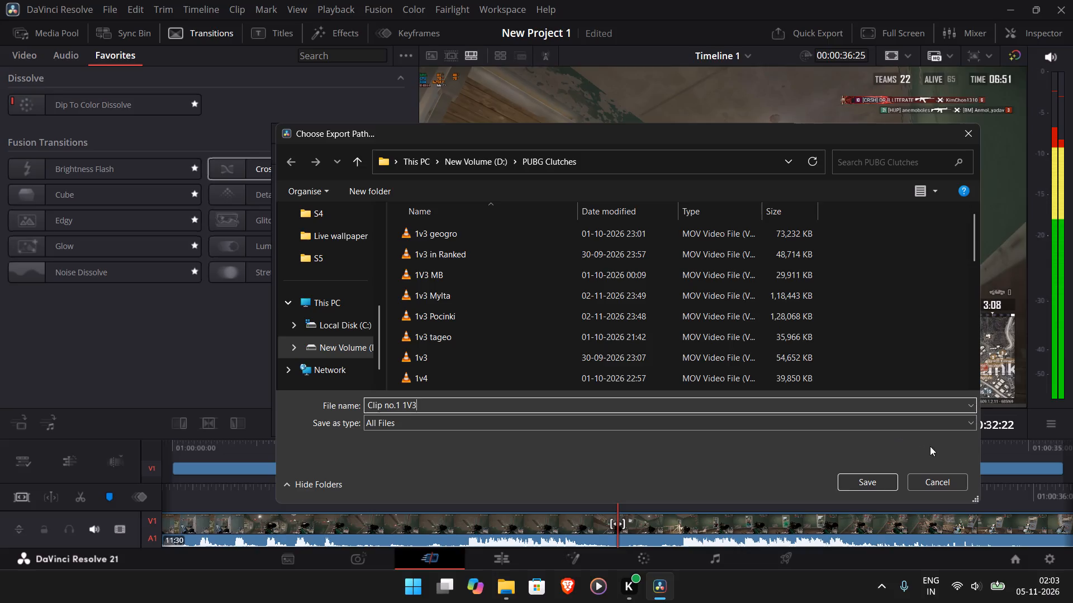
click(871, 484)
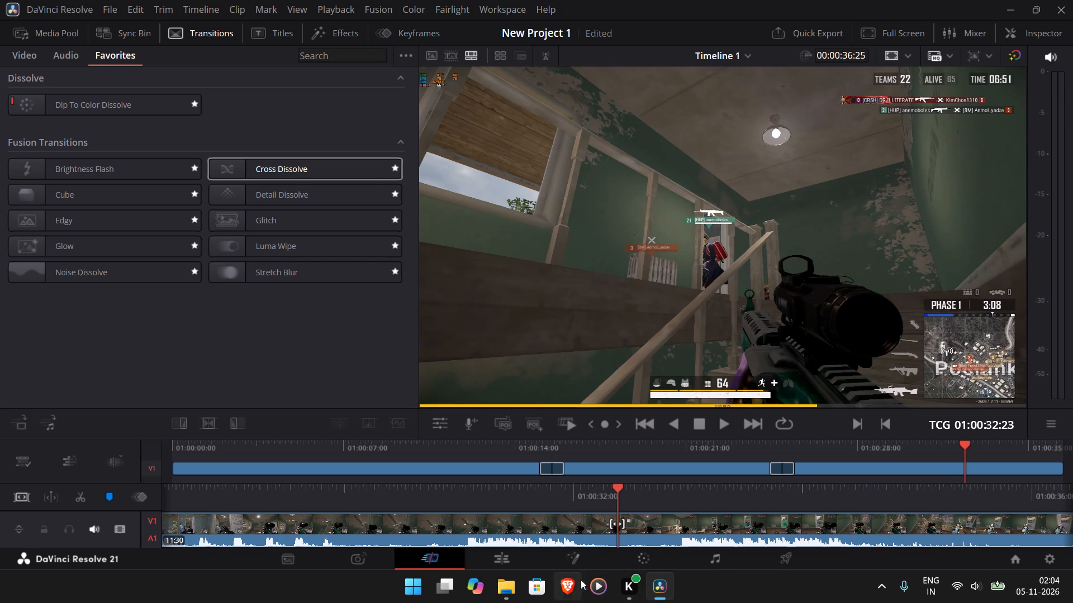
Switch to File Explorer and open PUBG Clutches on New Volume (D:) to check for the exported clip.
click(503, 588)
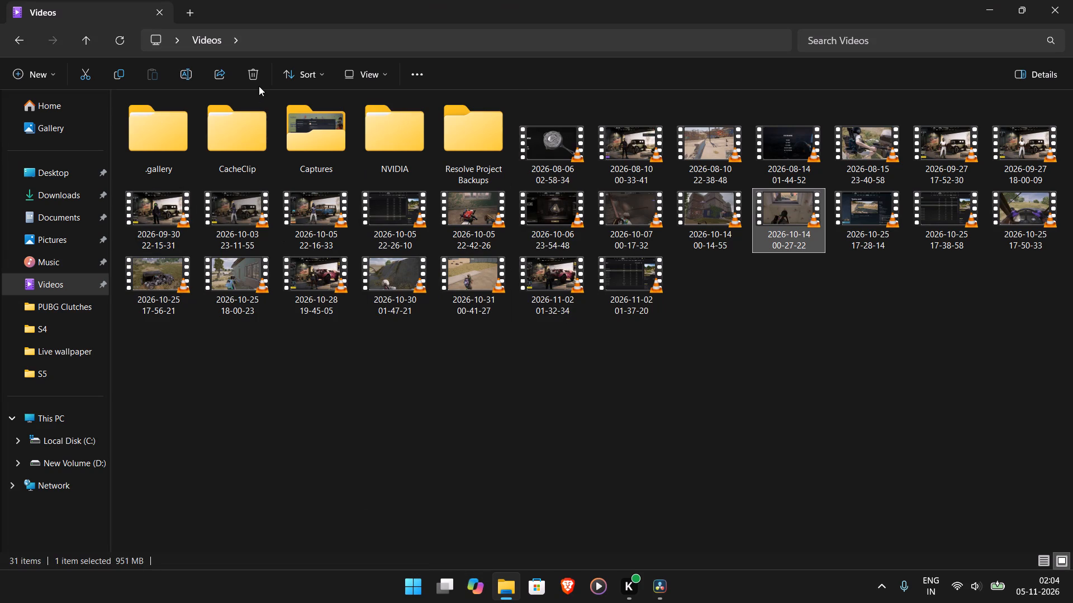
click(87, 460)
double_click(687, 161)
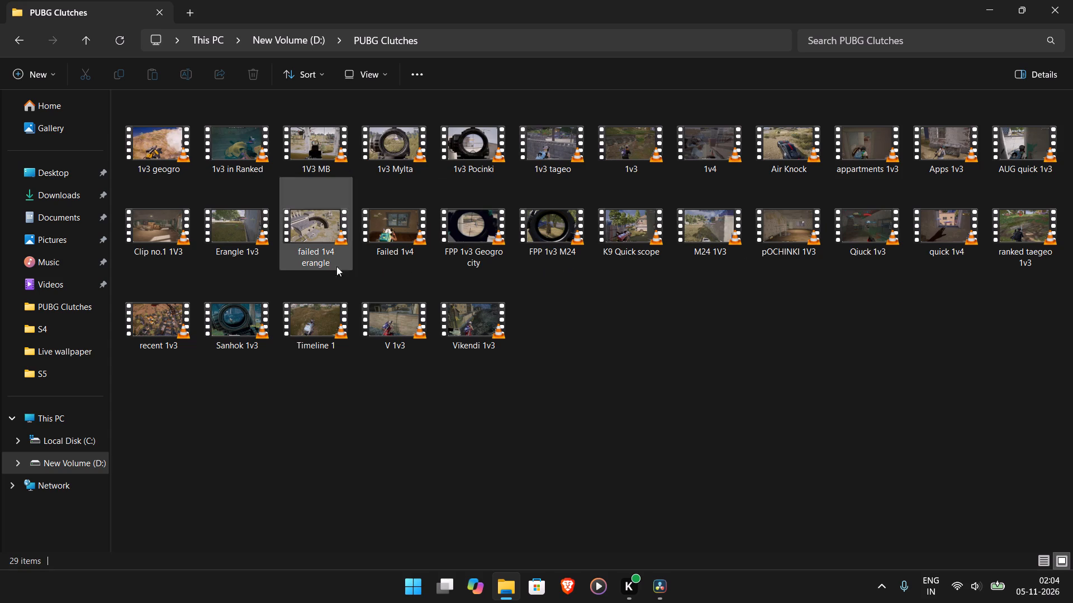
Return to DaVinci Resolve and remove the finished recording and Timeline 1 from the media pool.
click(661, 596)
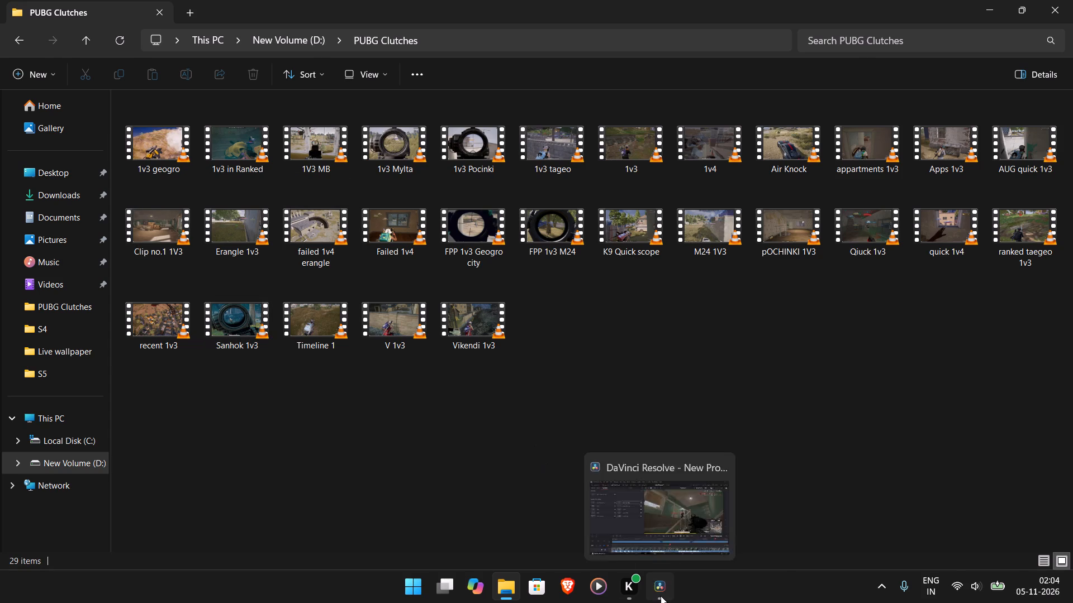
click(45, 35)
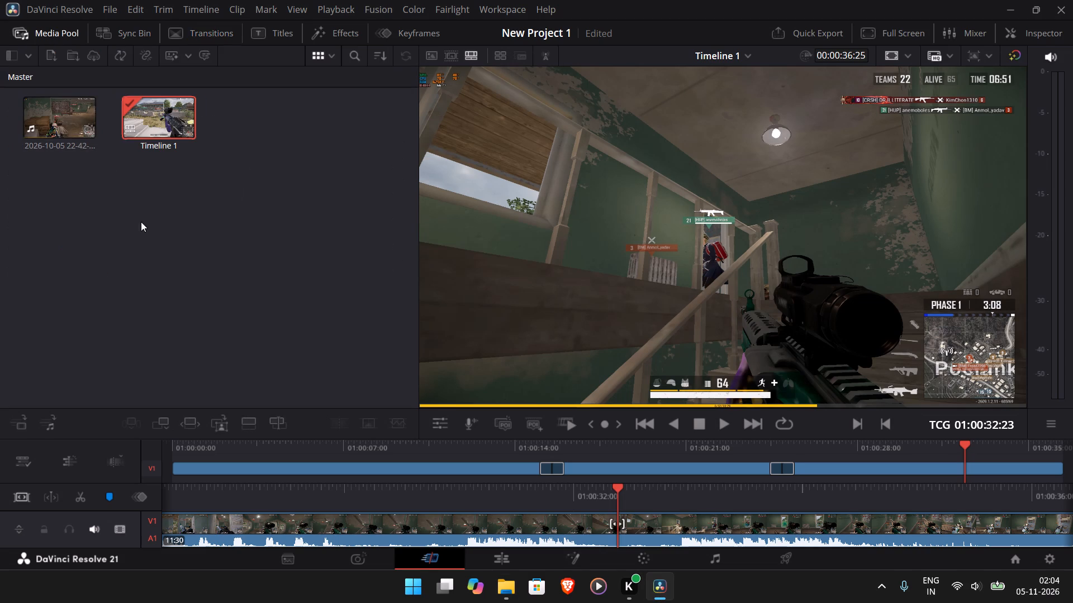
drag(160, 178, 55, 114)
right_click(55, 114)
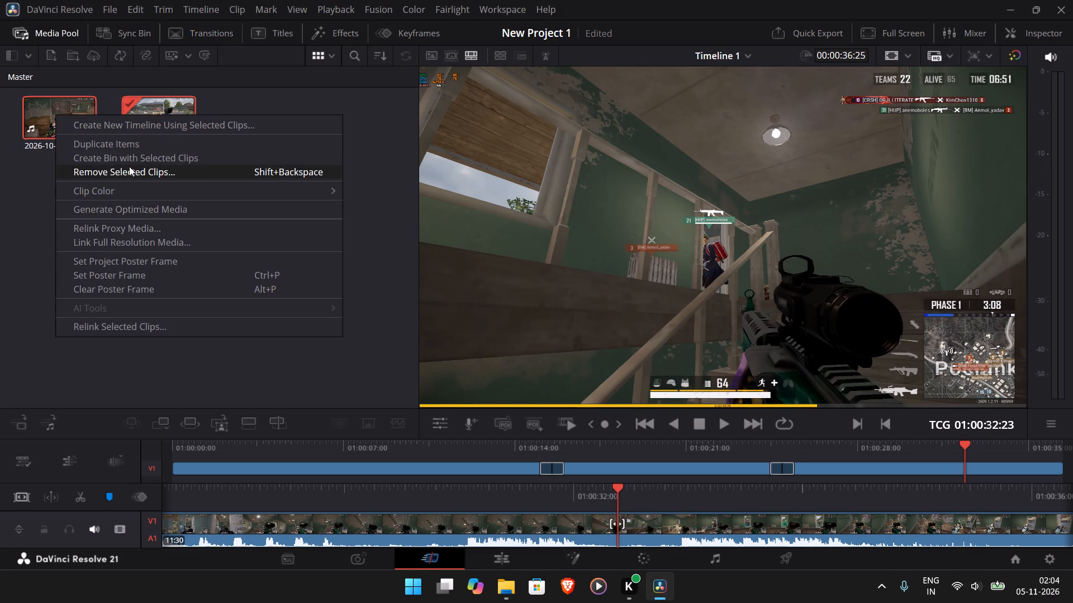
click(140, 170)
click(661, 348)
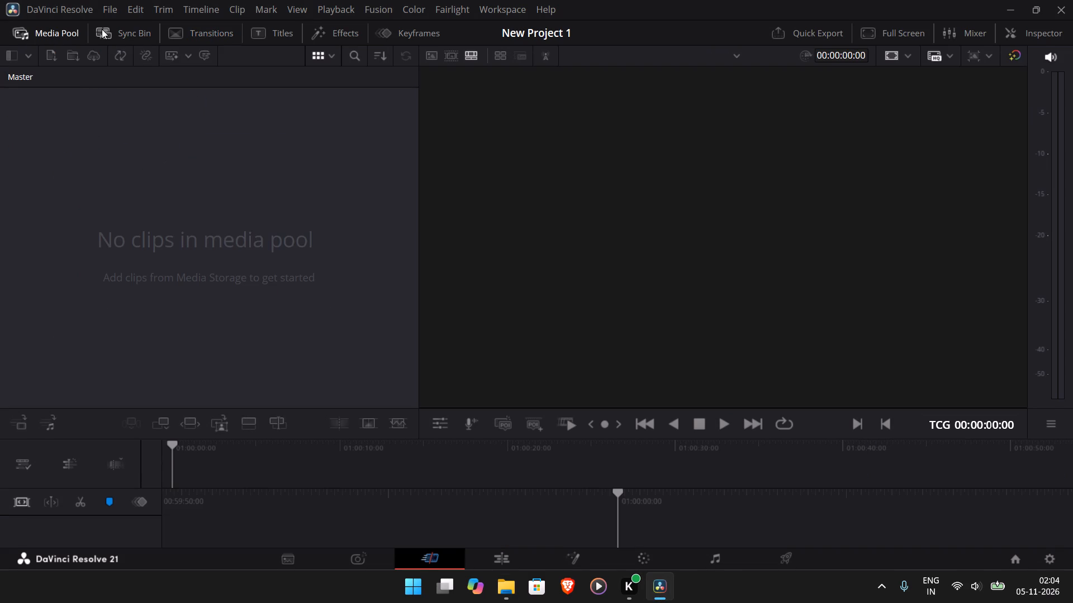
click(103, 15)
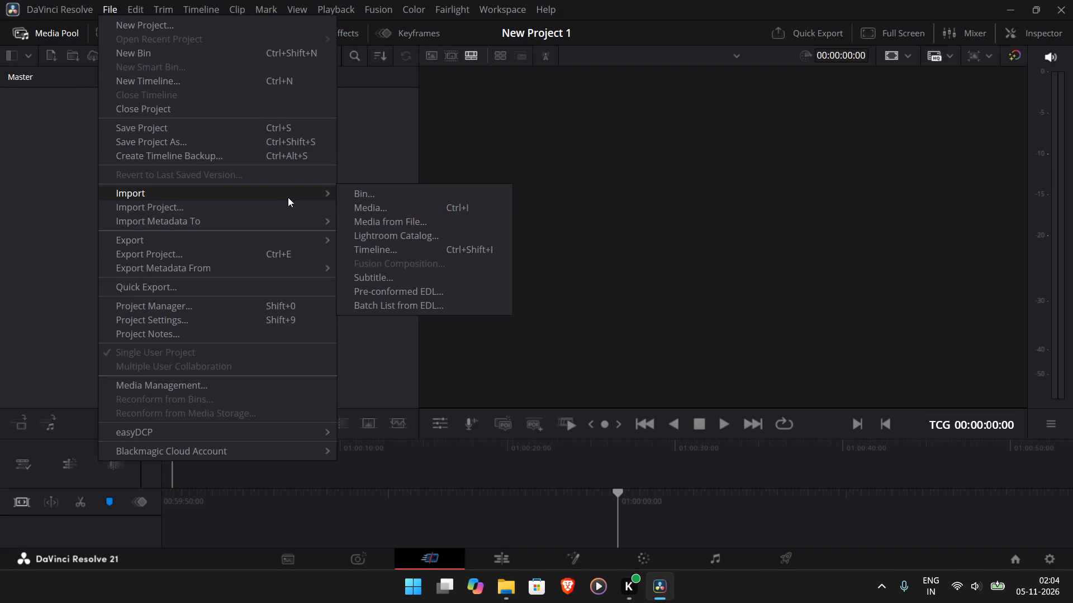
click(420, 204)
scroll(315, 210, down, 2)
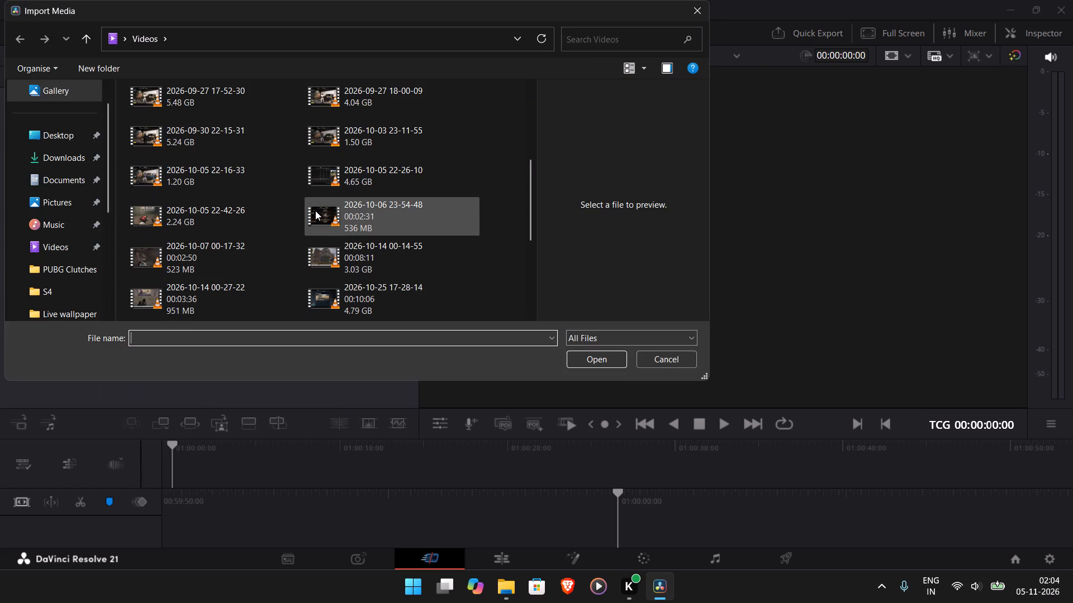
click(328, 184)
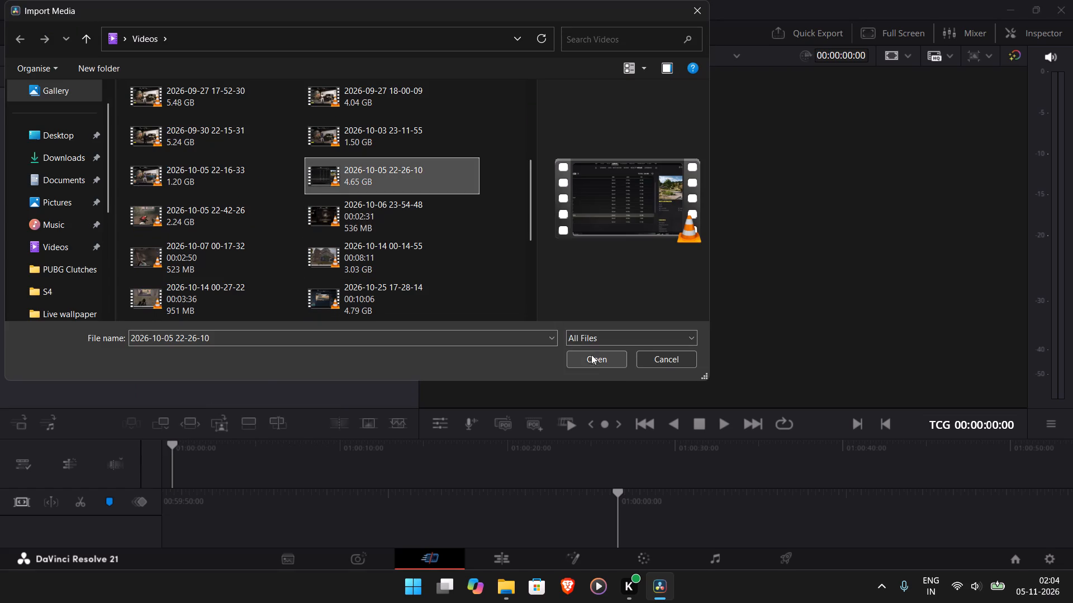
click(593, 357)
drag(37, 114, 189, 432)
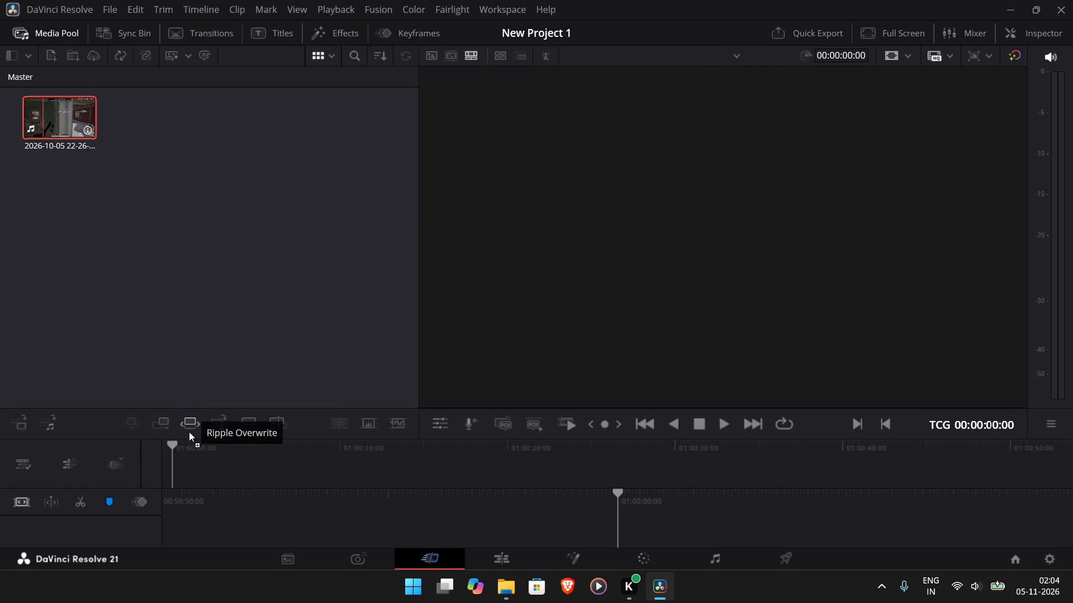
drag(189, 432, 202, 476)
Play and skim the new recording at several points to find where the first fight begins.
click(725, 423)
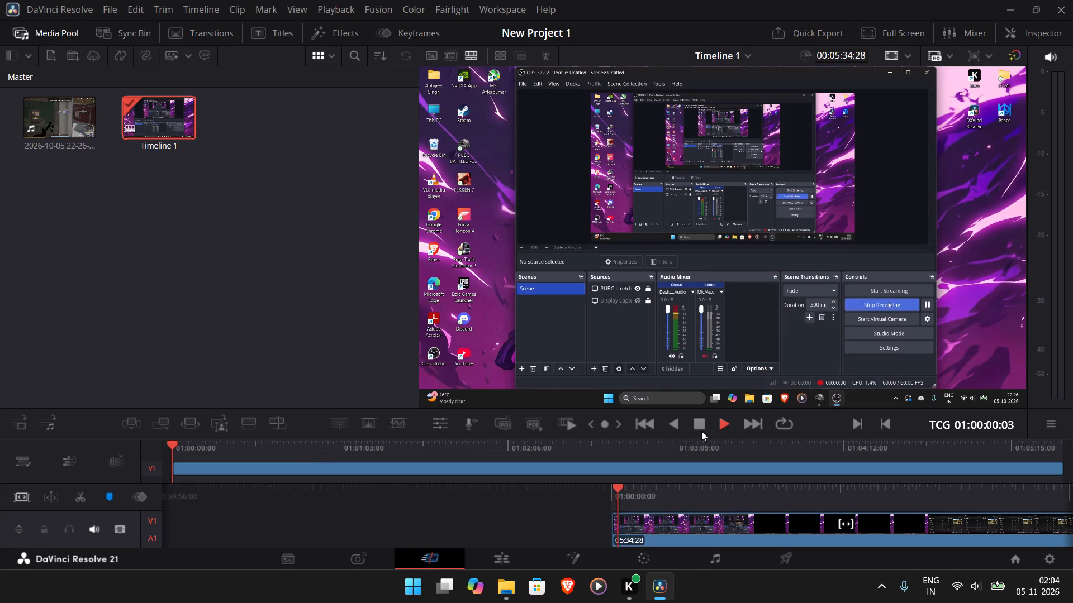
click(287, 450)
click(359, 457)
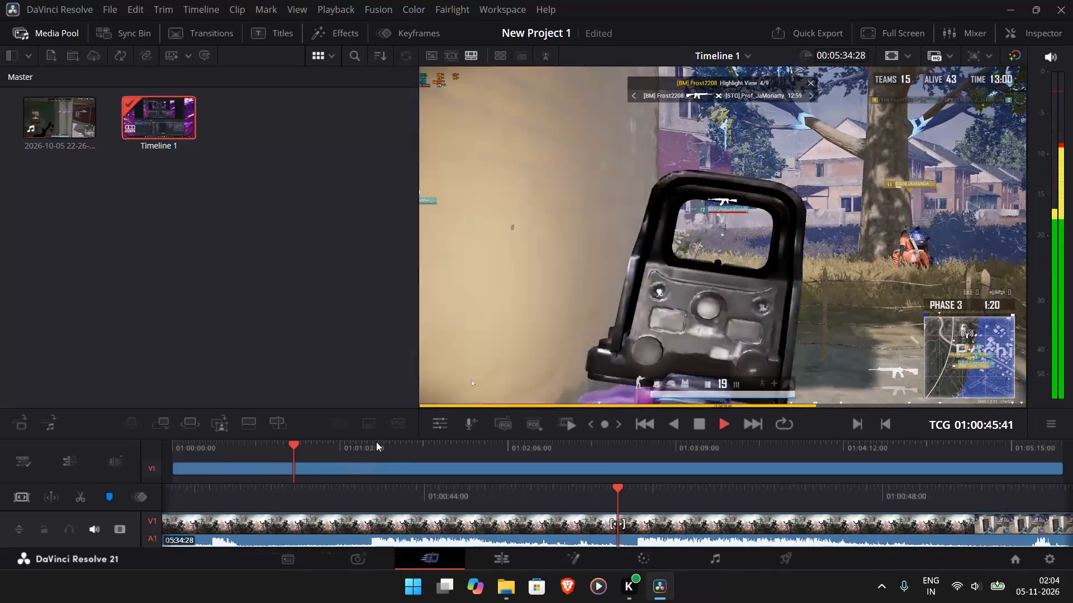
click(377, 442)
click(425, 449)
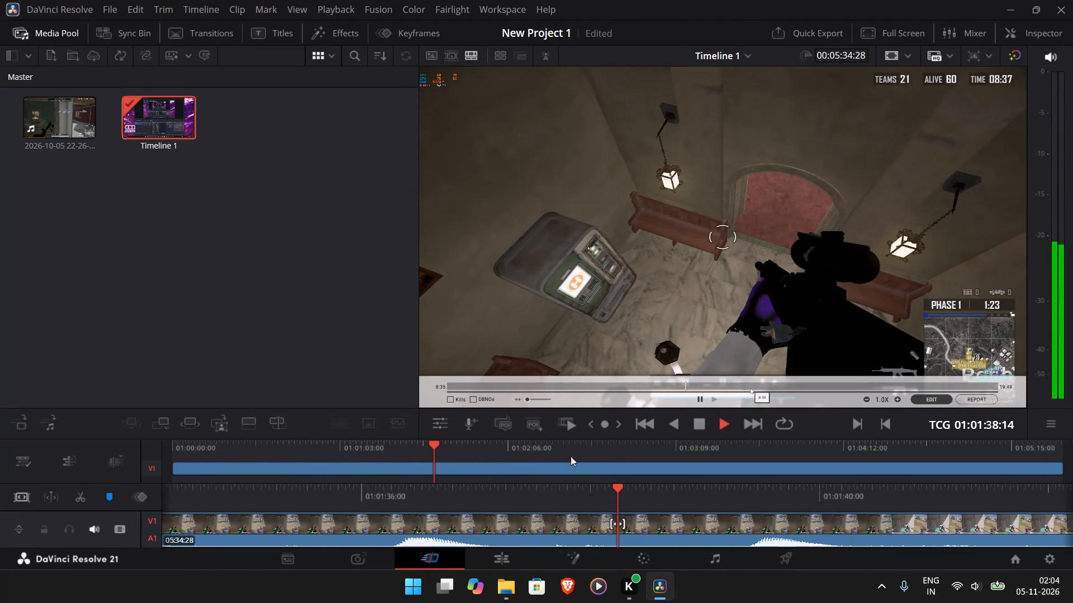
click(571, 456)
click(577, 450)
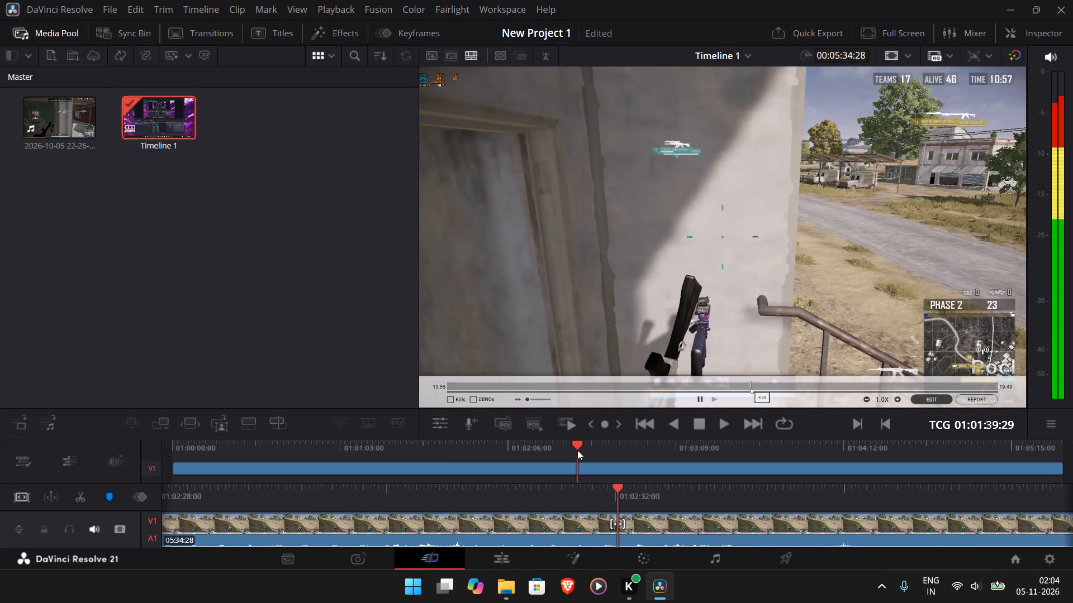
click(505, 445)
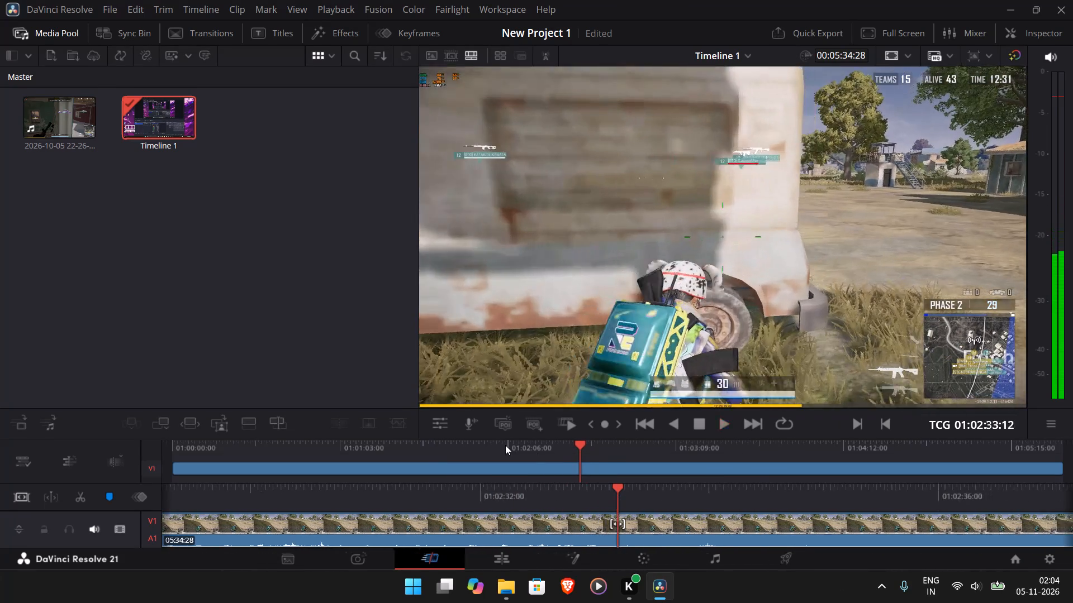
Split the recording at about 01:02:05:00, just before the fight, and cut the preceding segment from the timeline.
click(497, 446)
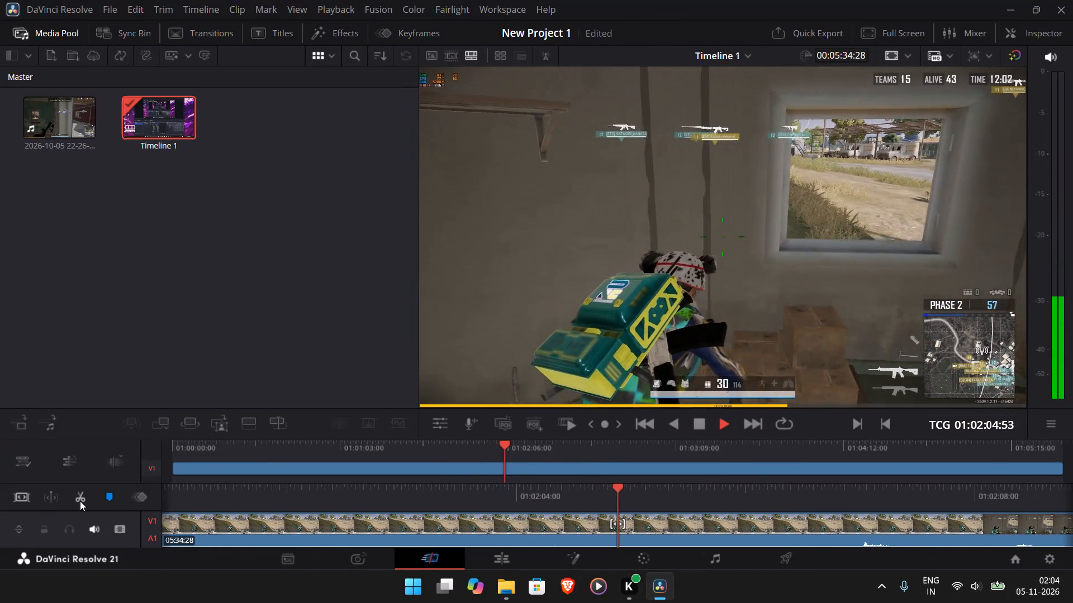
click(80, 501)
click(401, 470)
right_click(401, 470)
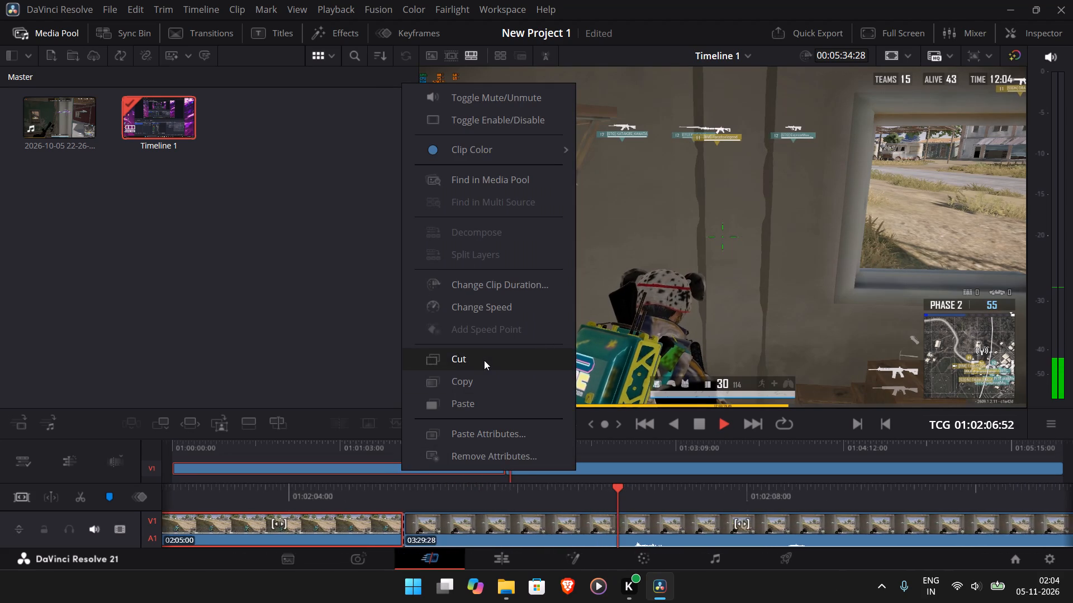
click(484, 360)
Replay the trimmed recording from its start and skim the opening section to find where the first fight ends.
click(732, 430)
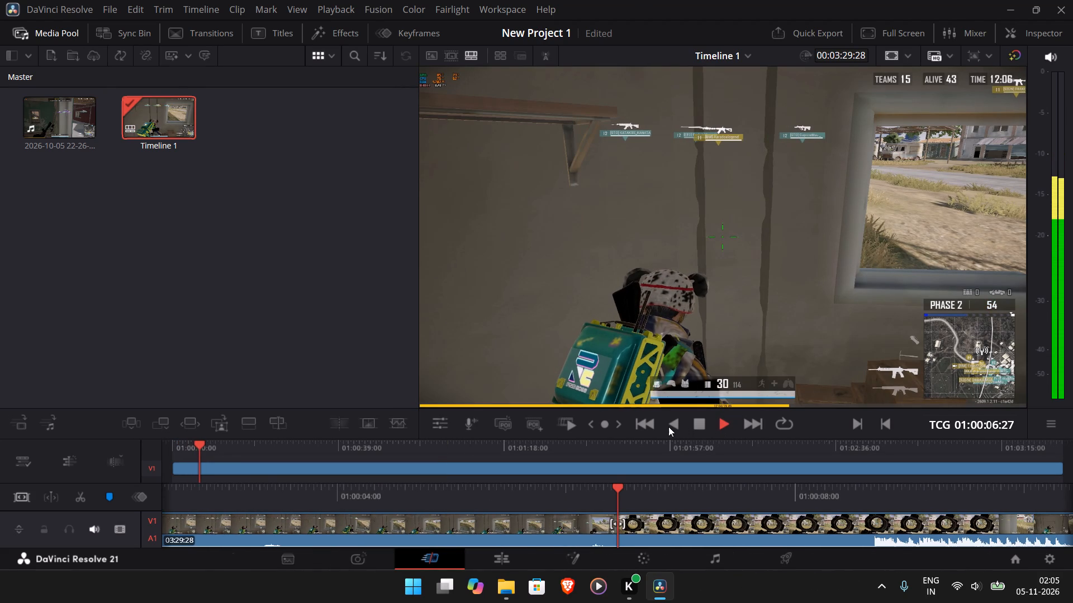
click(648, 427)
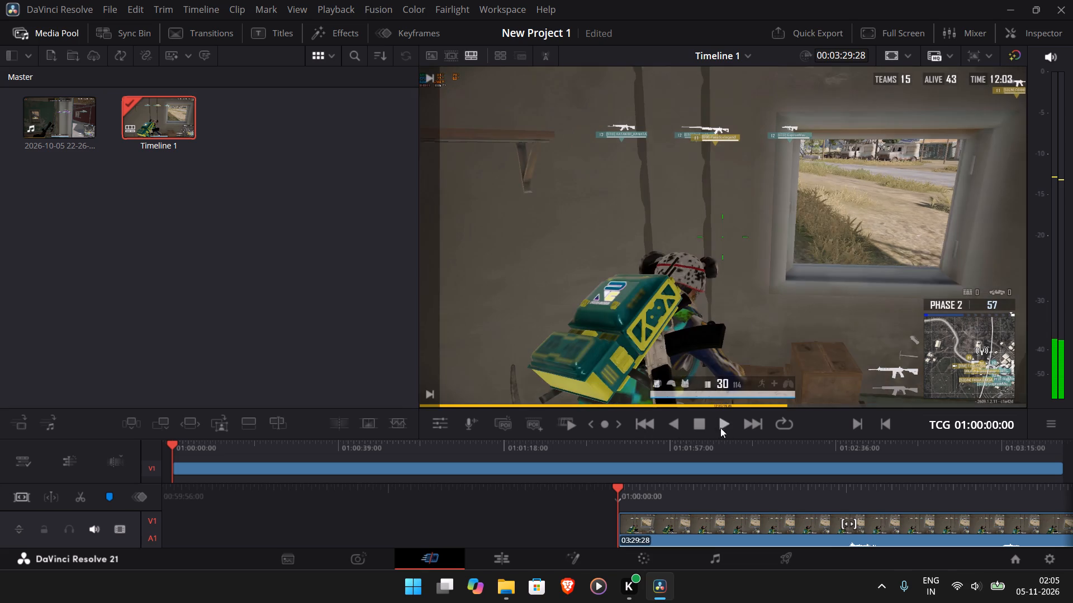
click(728, 428)
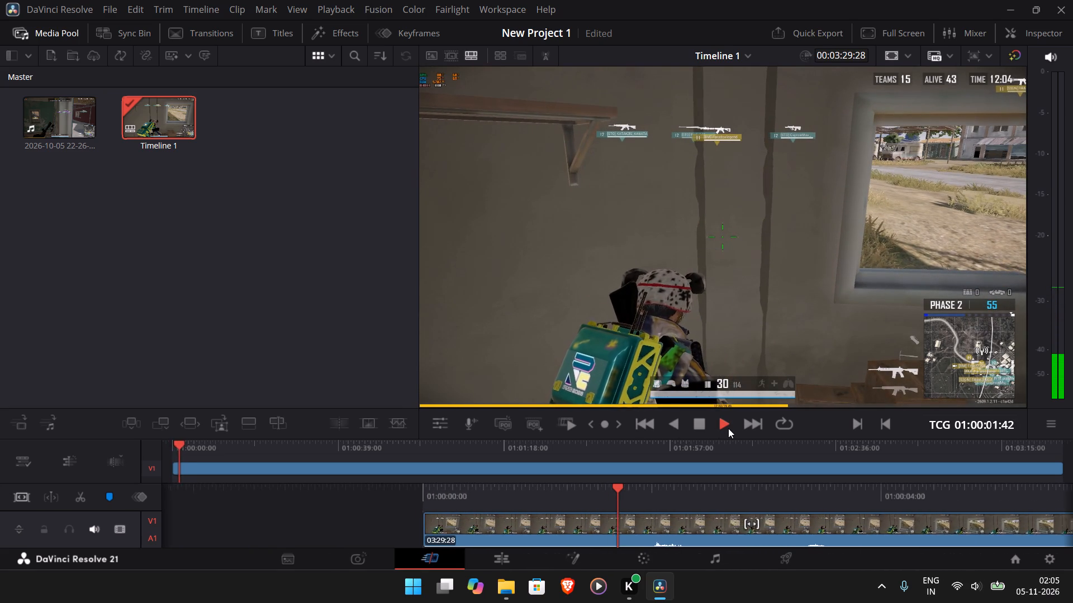
click(238, 438)
click(250, 446)
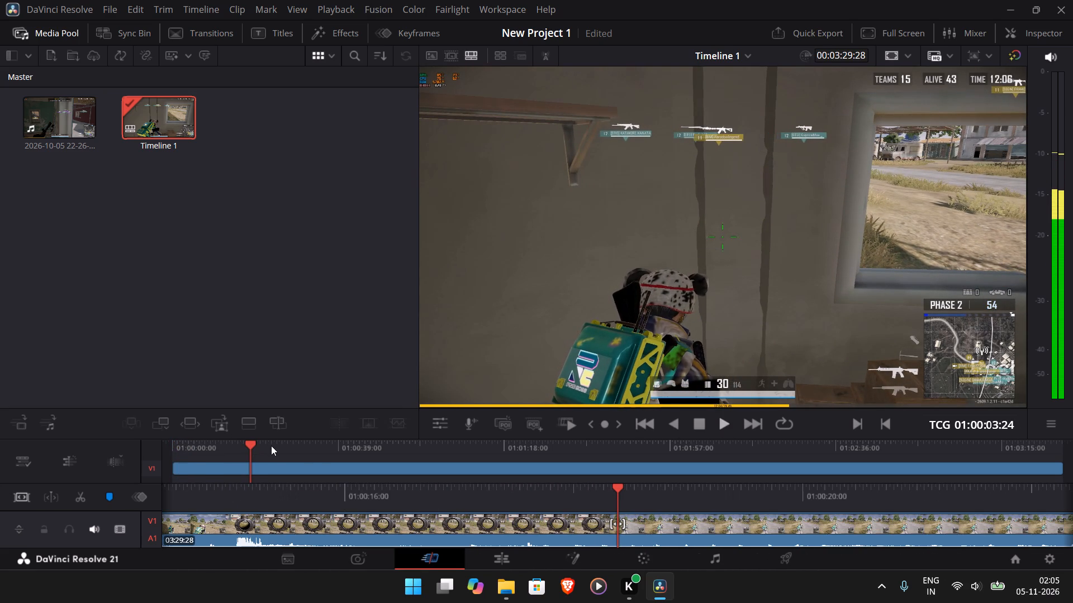
click(224, 447)
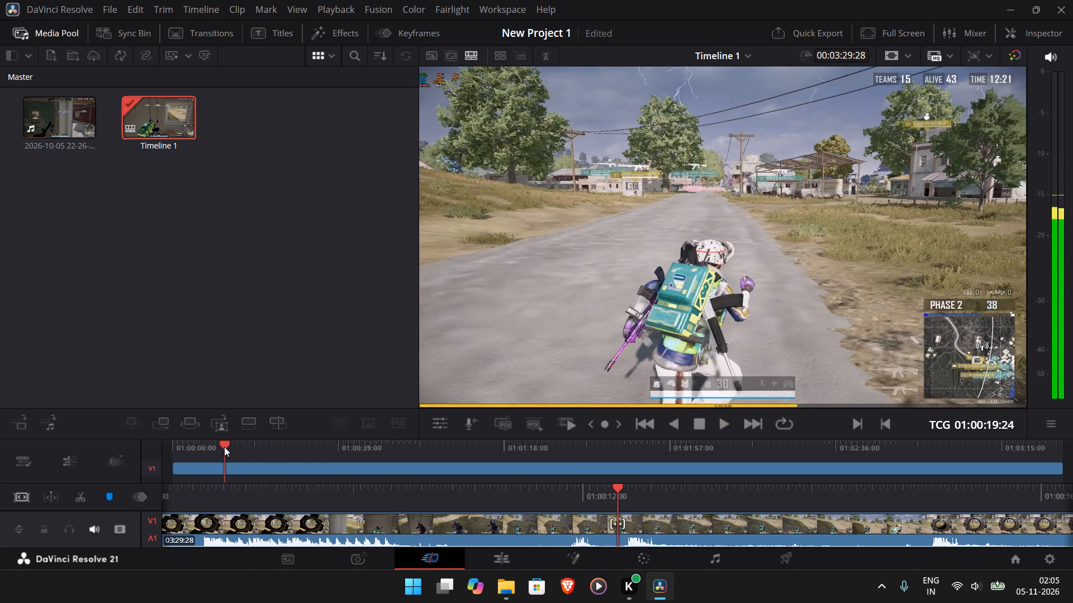
click(212, 443)
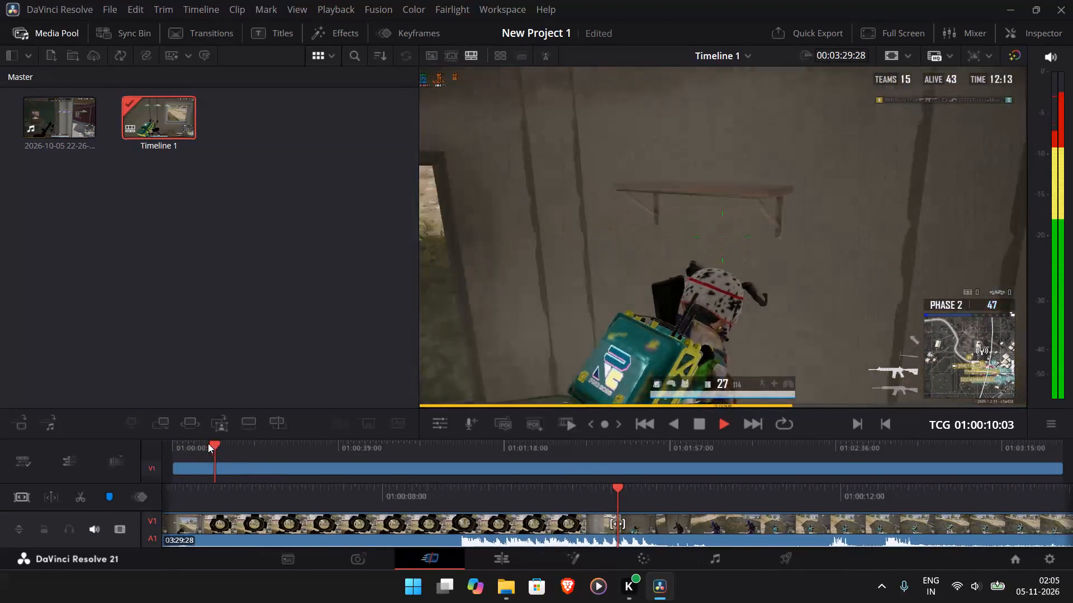
click(202, 444)
click(179, 448)
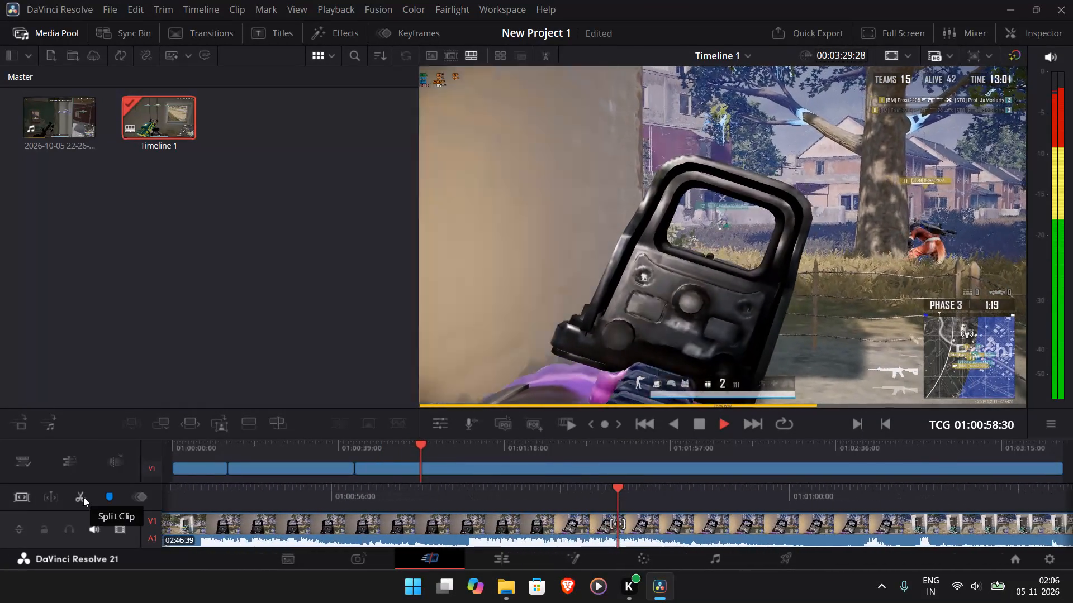
click(83, 497)
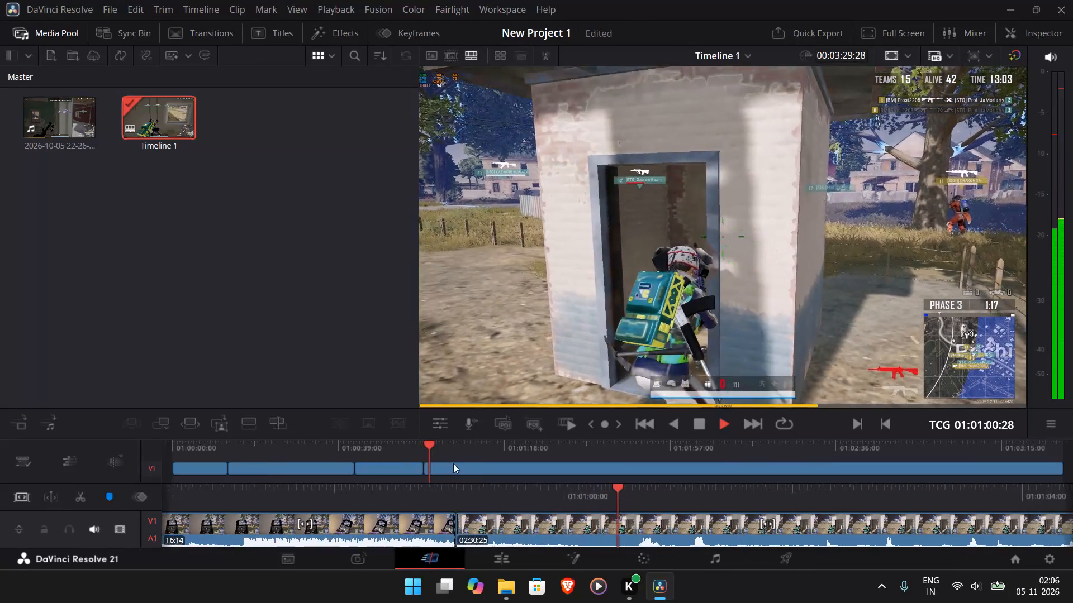
Skim ahead to the next fight, split the recording at about 01:03:01, and cut the segment between 01:00:59 and that point.
click(466, 450)
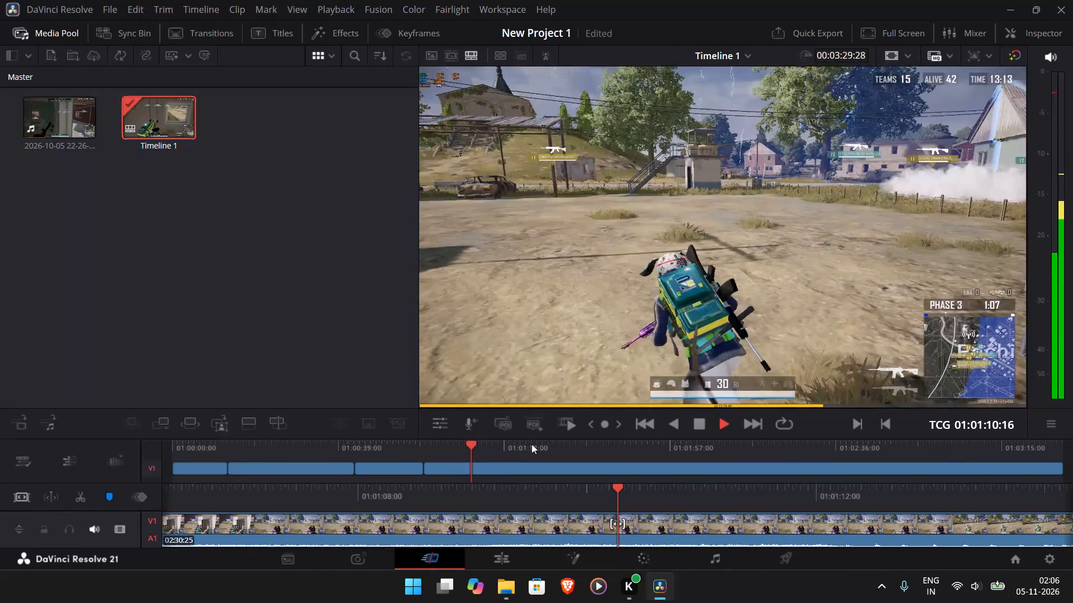
click(531, 444)
click(648, 451)
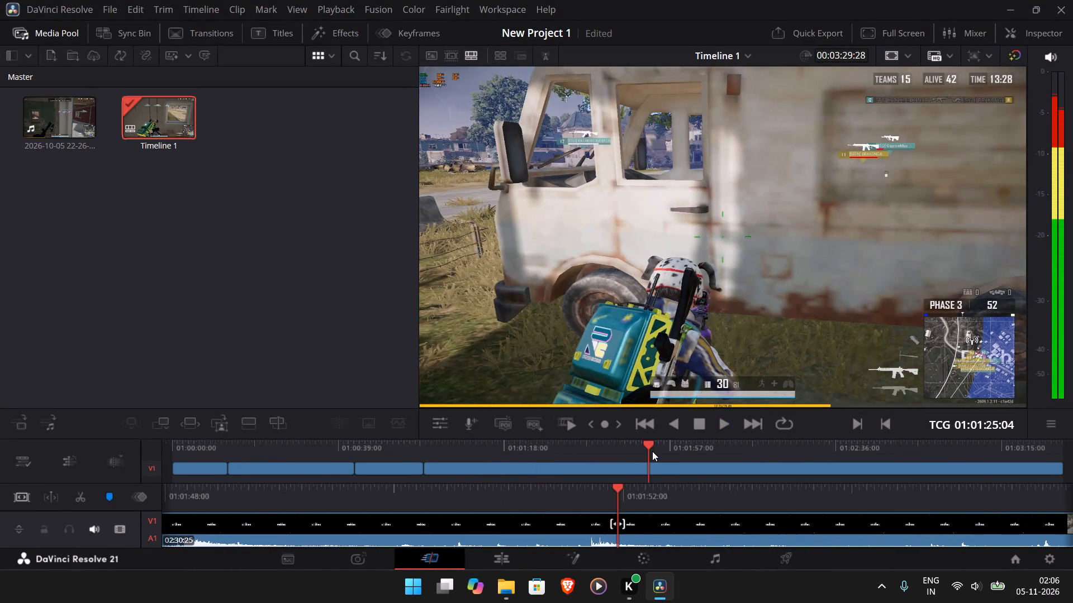
click(747, 447)
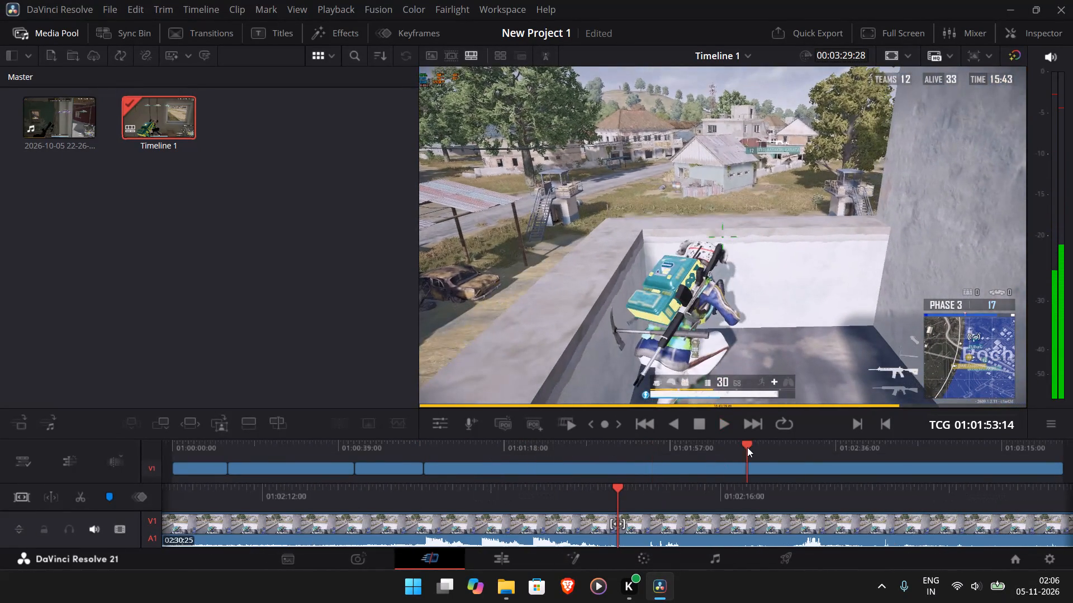
click(797, 447)
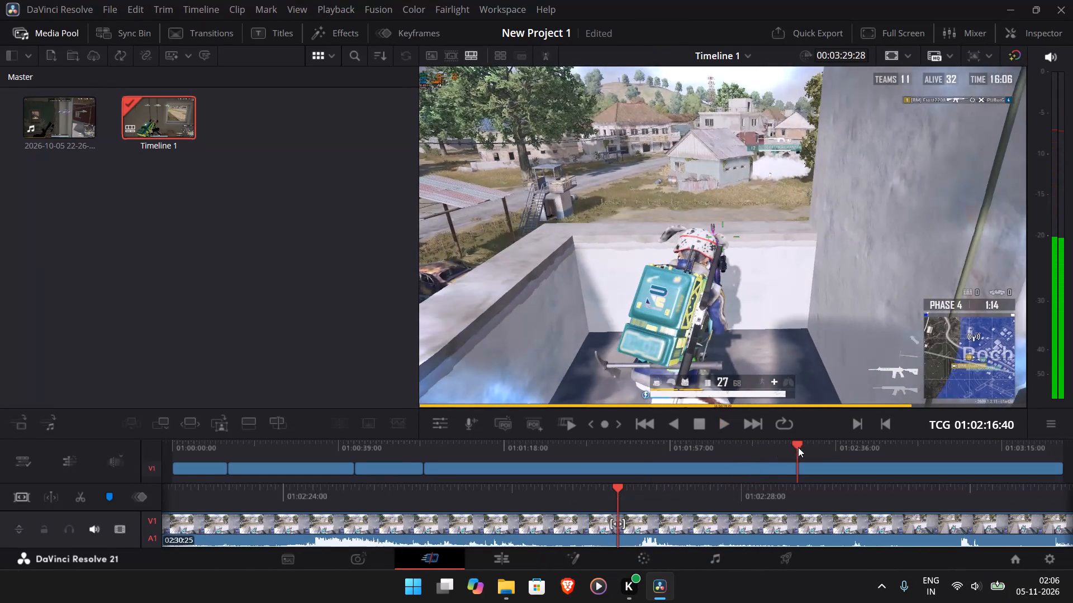
click(881, 450)
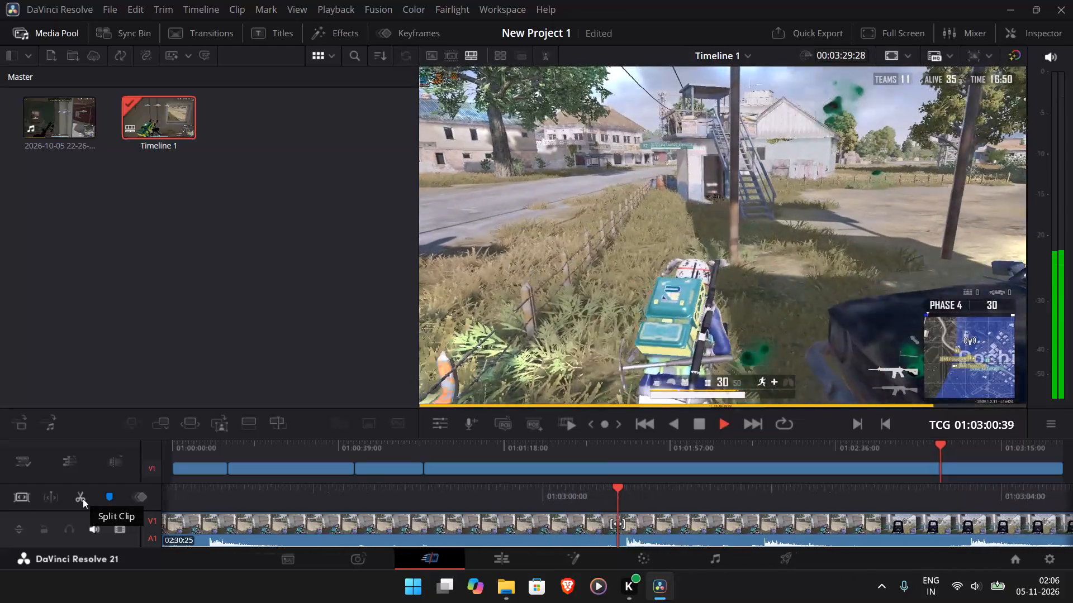
click(82, 498)
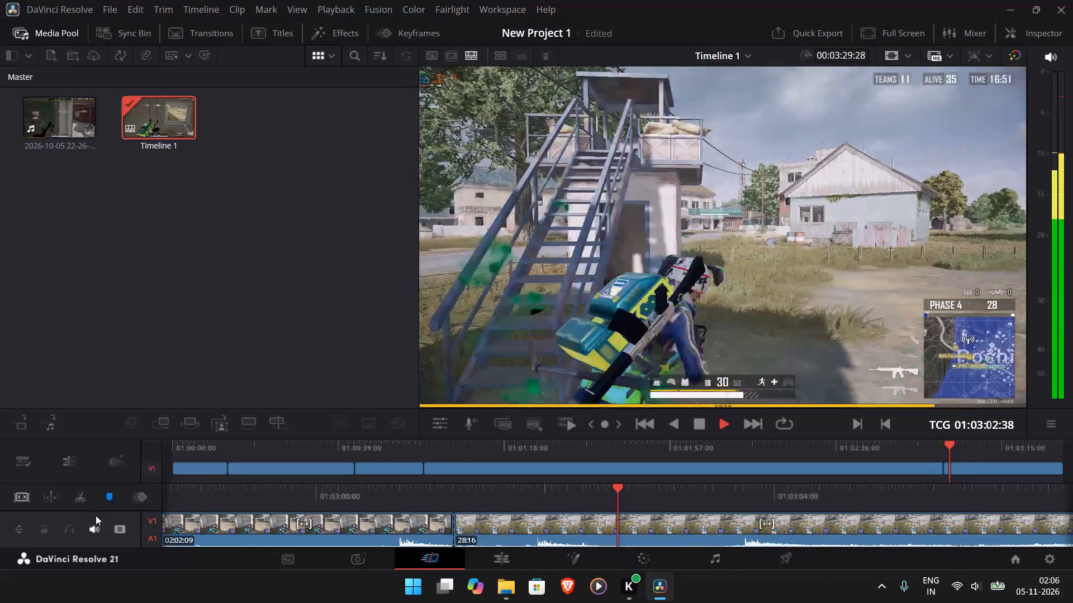
click(591, 470)
right_click(591, 470)
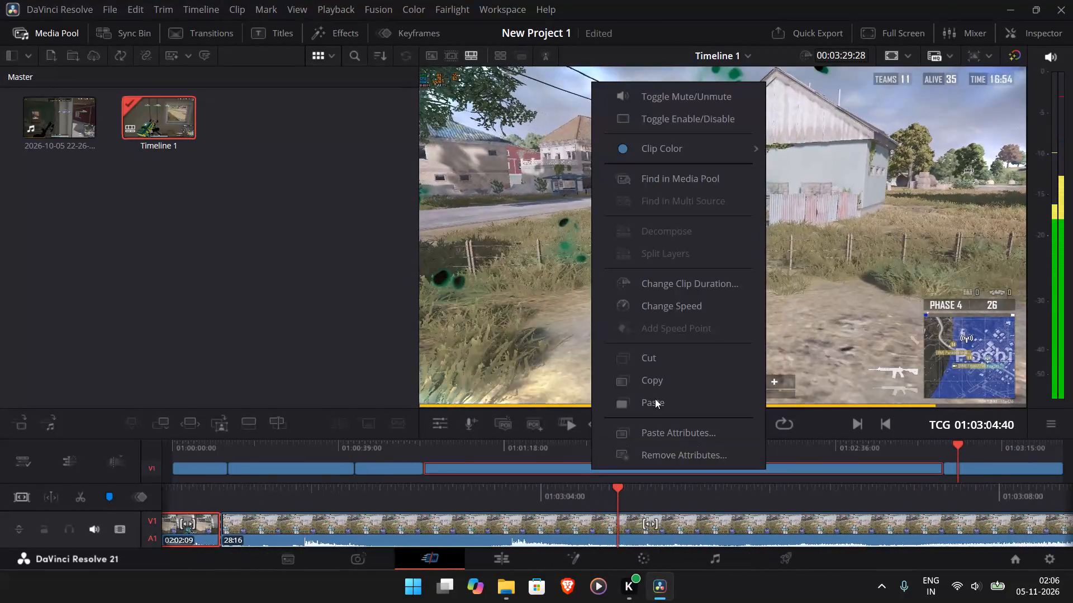
click(652, 352)
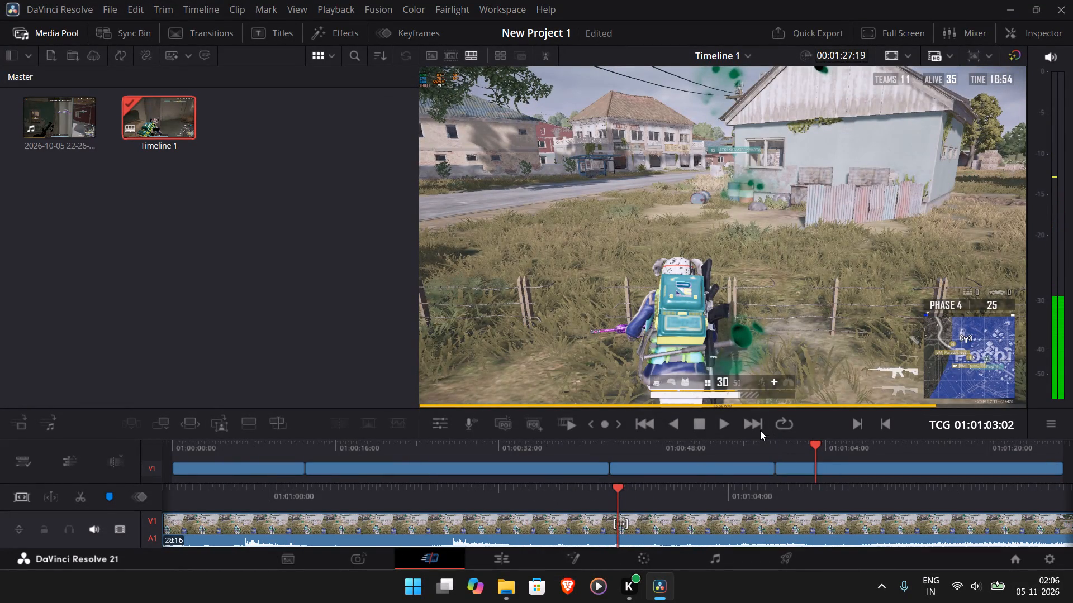
Play the final segment closer to its fight, split it at 01:01:06:07, and cut the short piece just before that point.
click(723, 425)
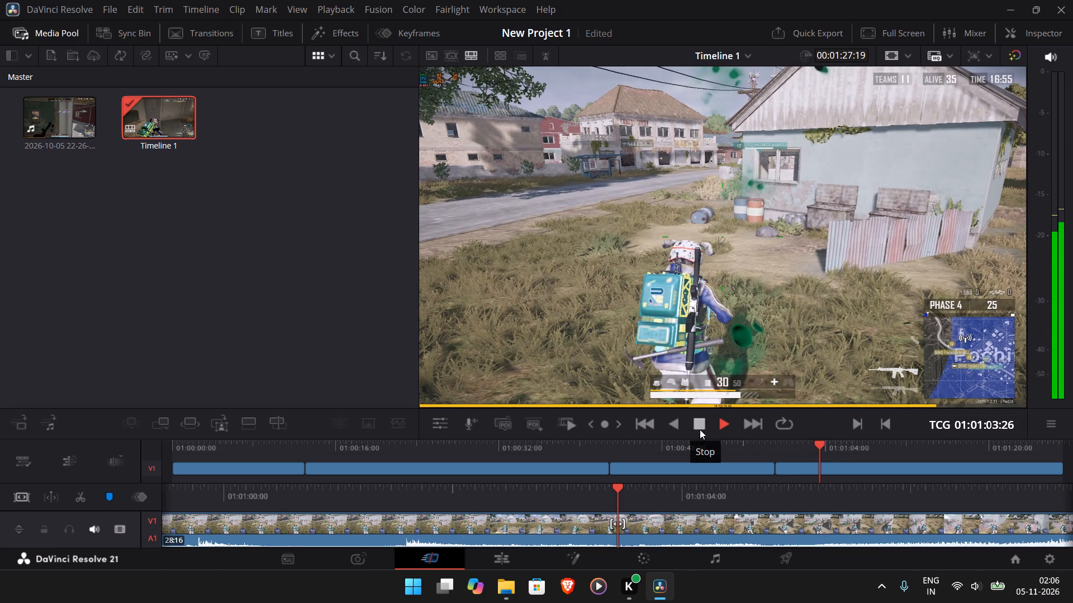
click(703, 427)
click(678, 425)
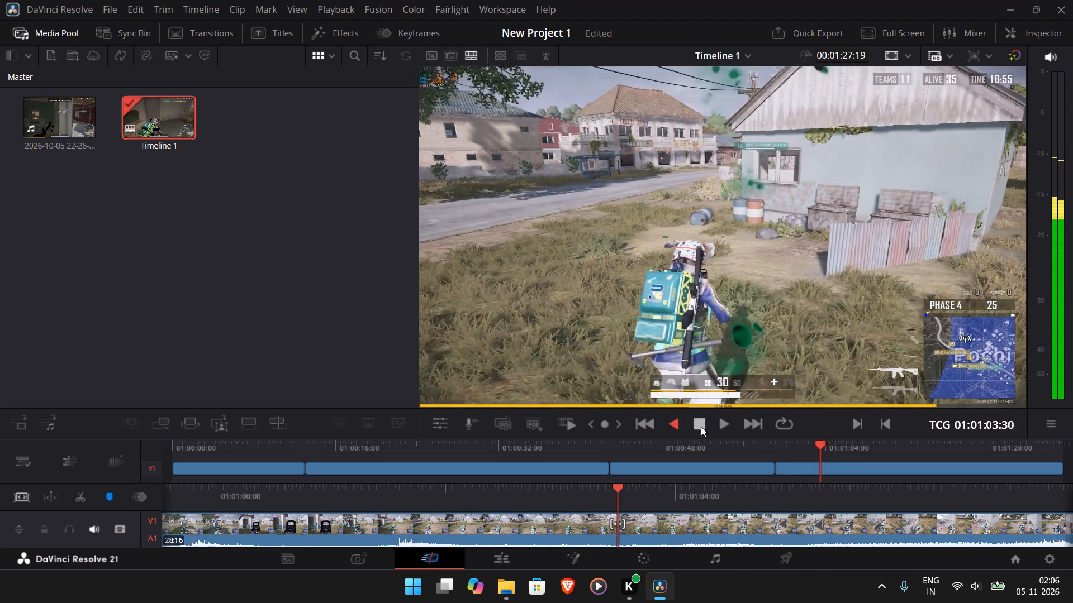
click(722, 427)
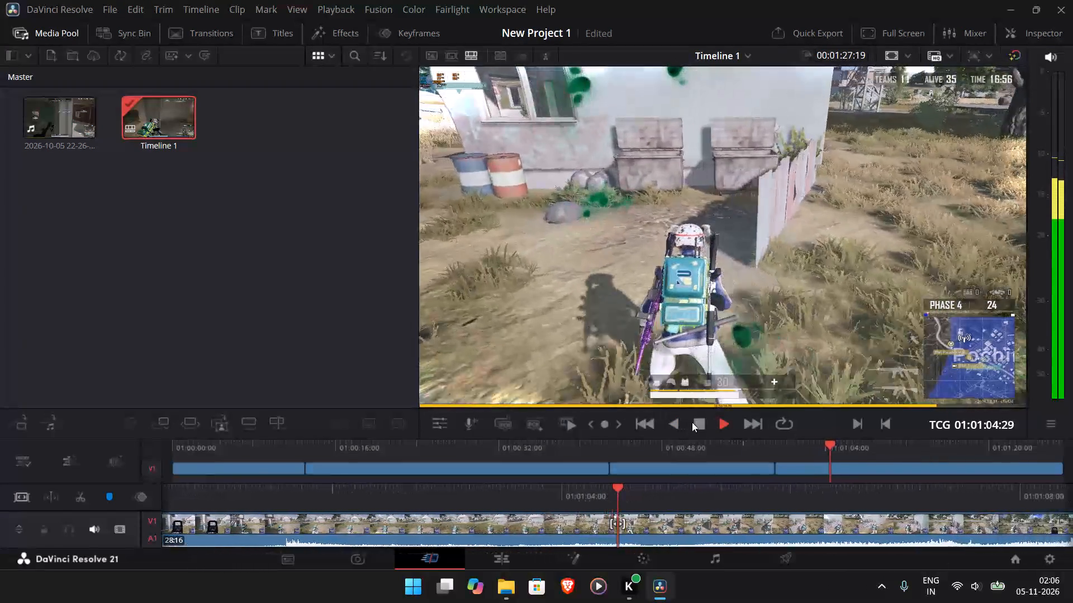
click(696, 423)
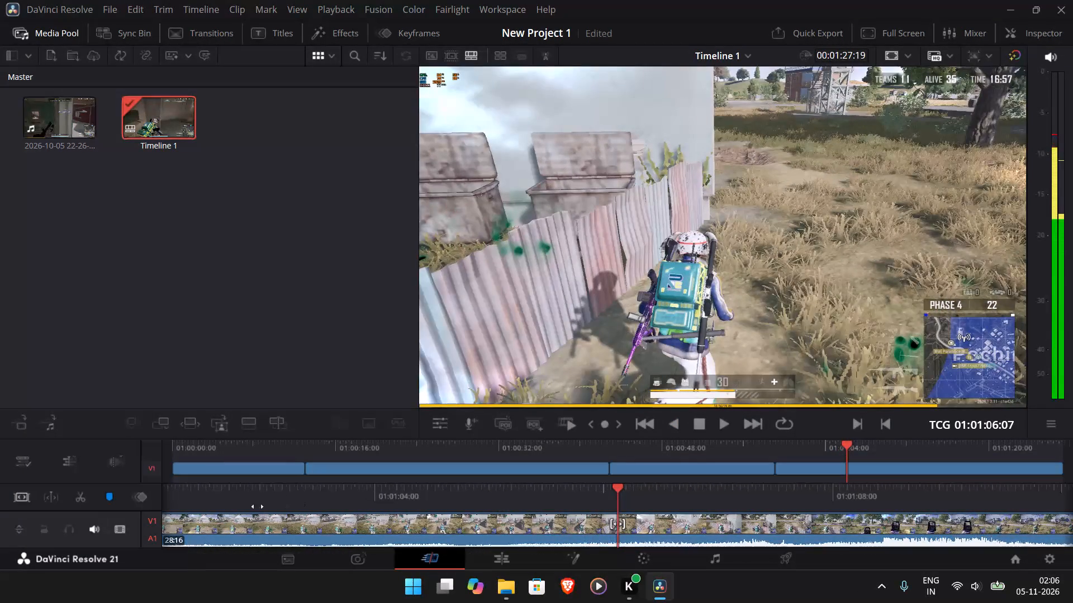
click(81, 502)
click(822, 465)
right_click(822, 465)
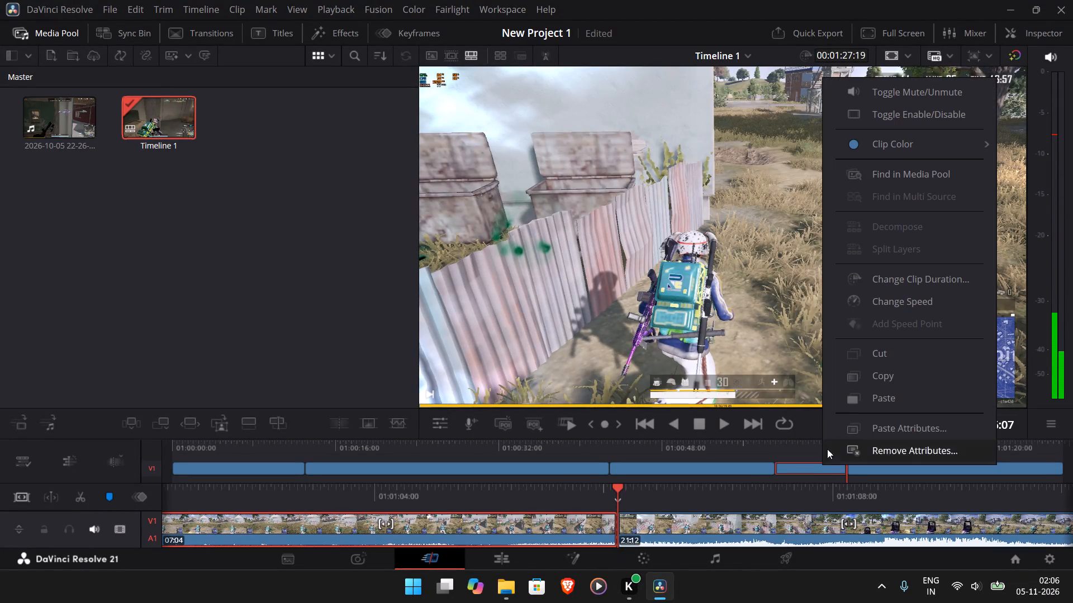
click(888, 360)
Review the last fight from the start of its segment, split at about 01:01:09:33 after it ends, and cut the remaining tail.
click(671, 426)
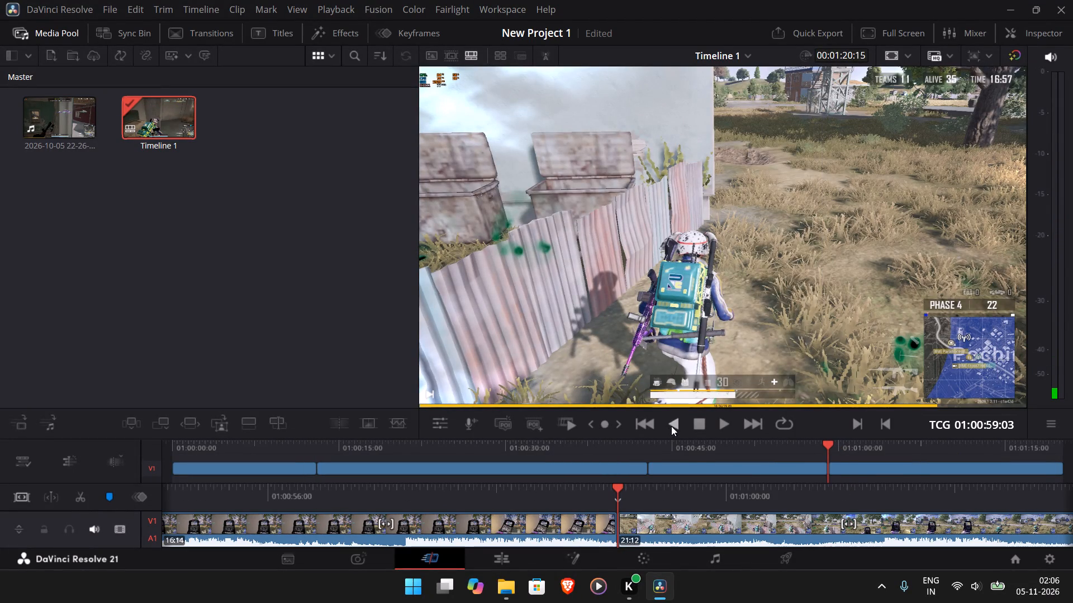
click(647, 422)
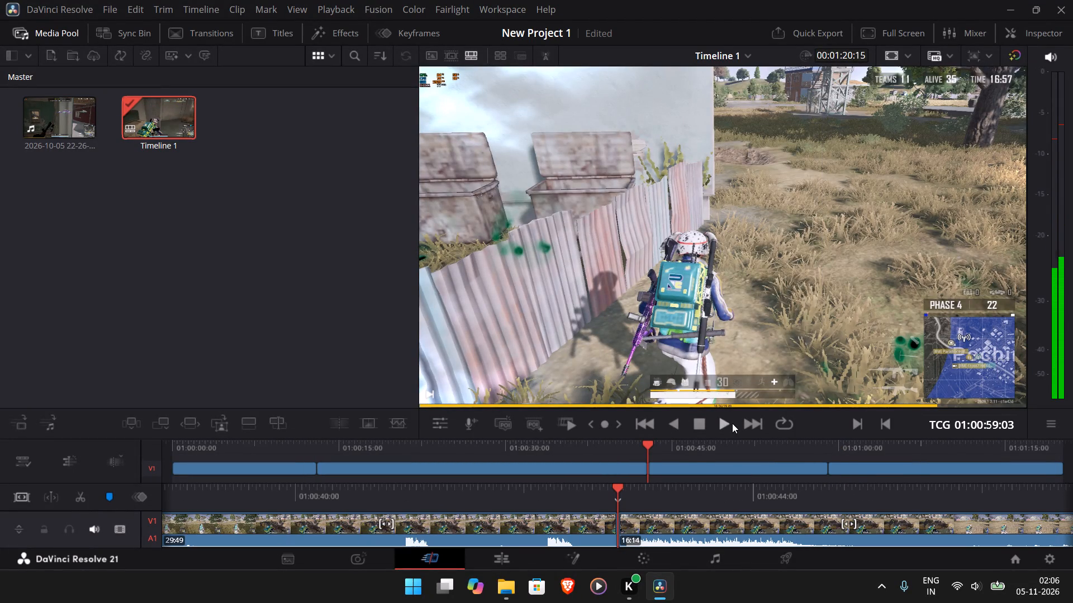
click(751, 424)
click(729, 426)
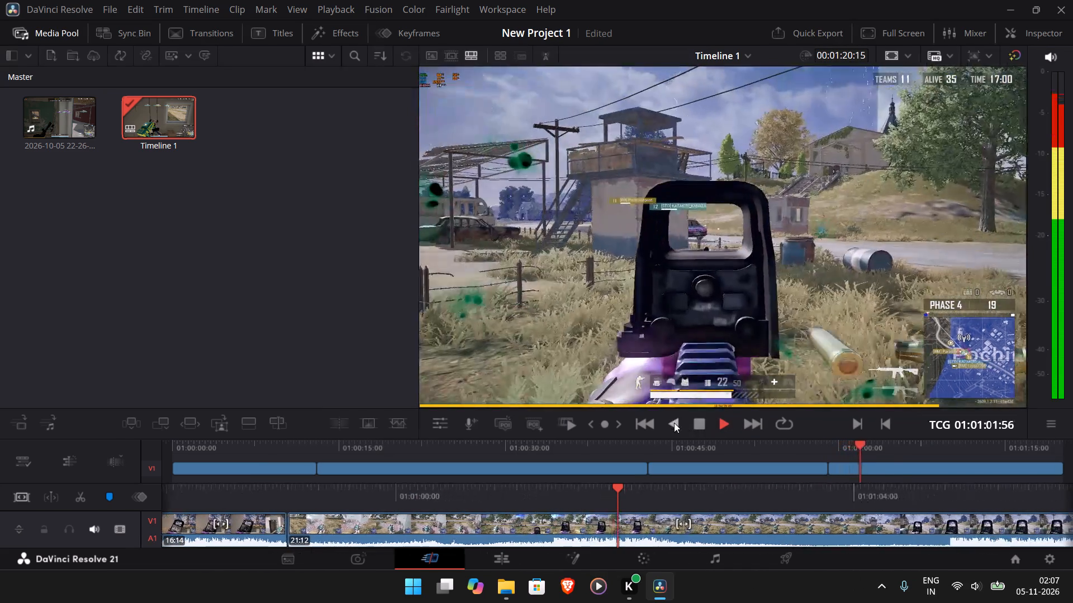
click(674, 423)
click(729, 426)
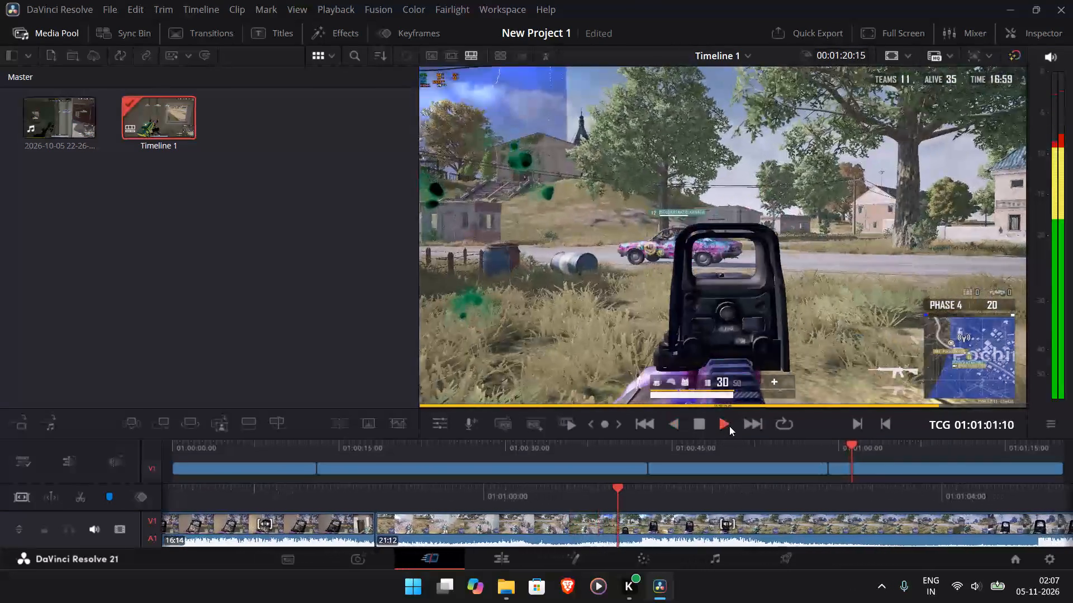
click(650, 431)
click(724, 425)
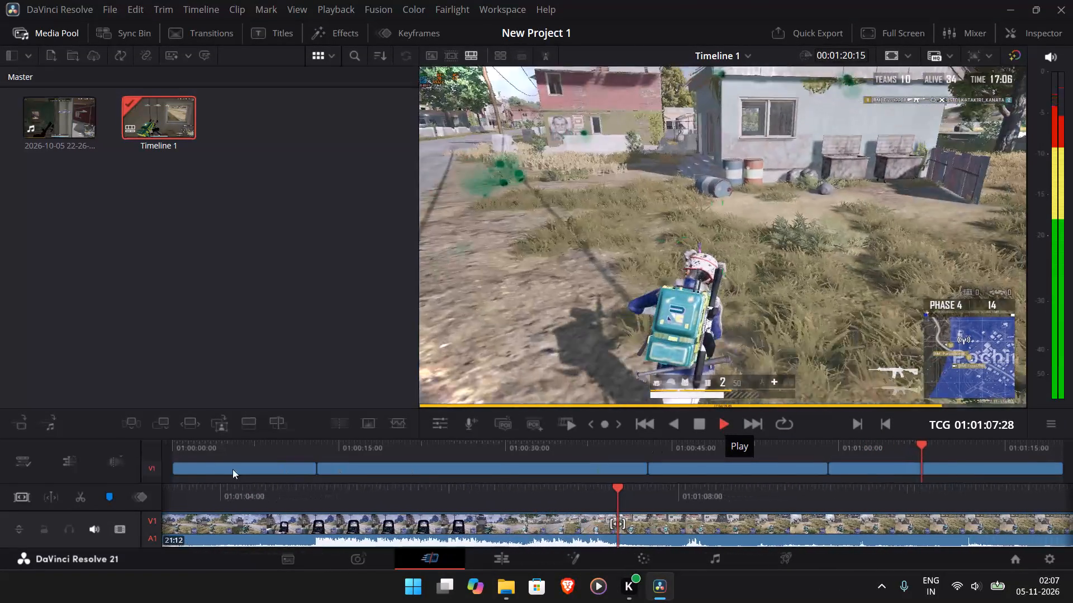
click(83, 502)
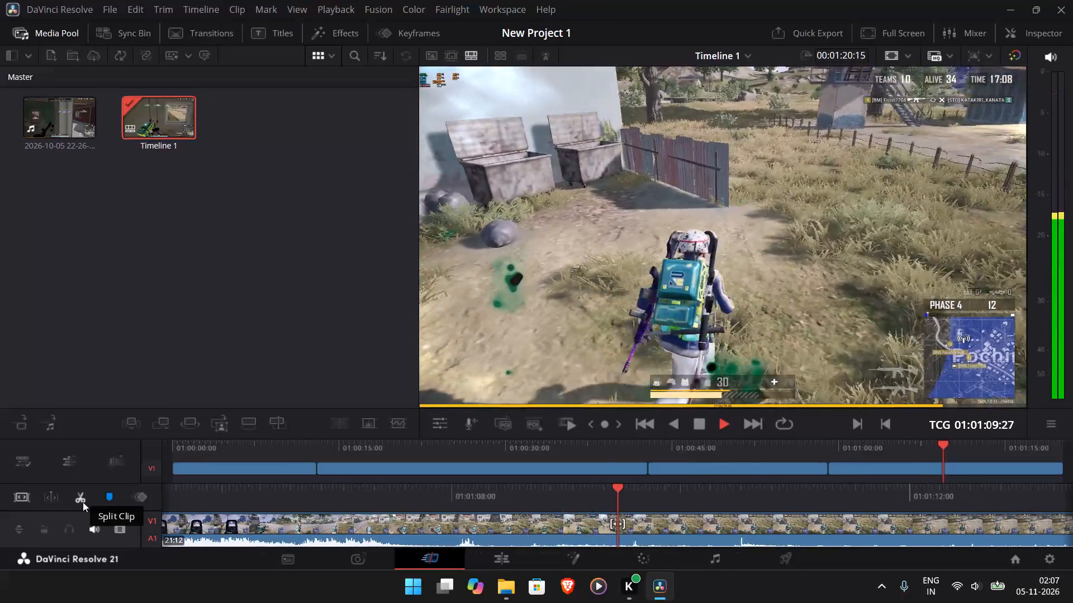
click(981, 467)
right_click(976, 467)
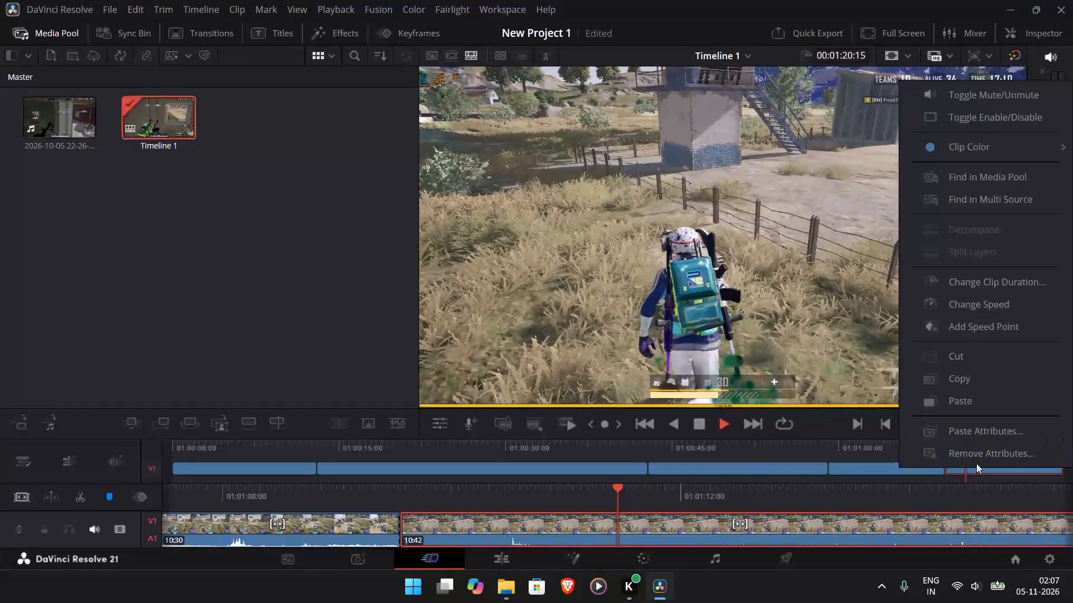
click(964, 353)
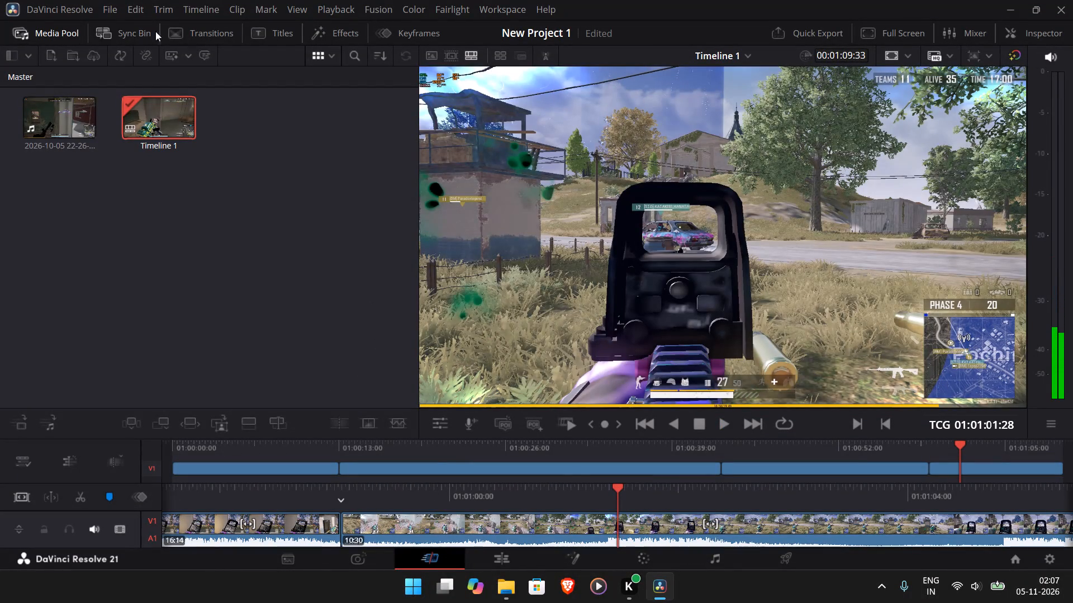
Add the favourite Stretch Blur transition at all three joins between the four remaining segments.
click(177, 35)
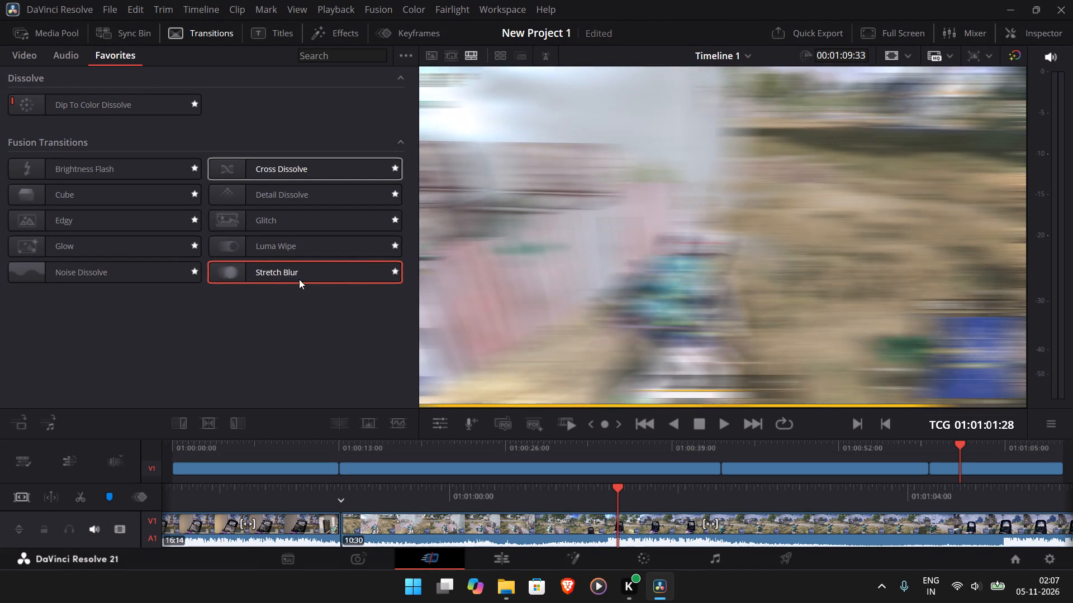
drag(243, 275, 320, 466)
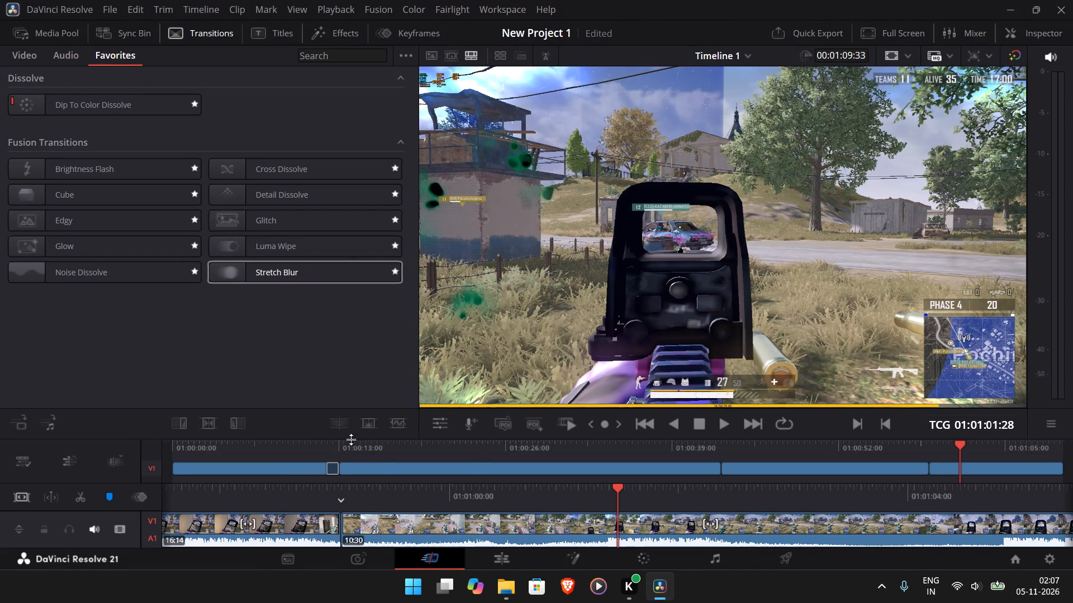
drag(232, 269, 706, 463)
drag(297, 265, 941, 461)
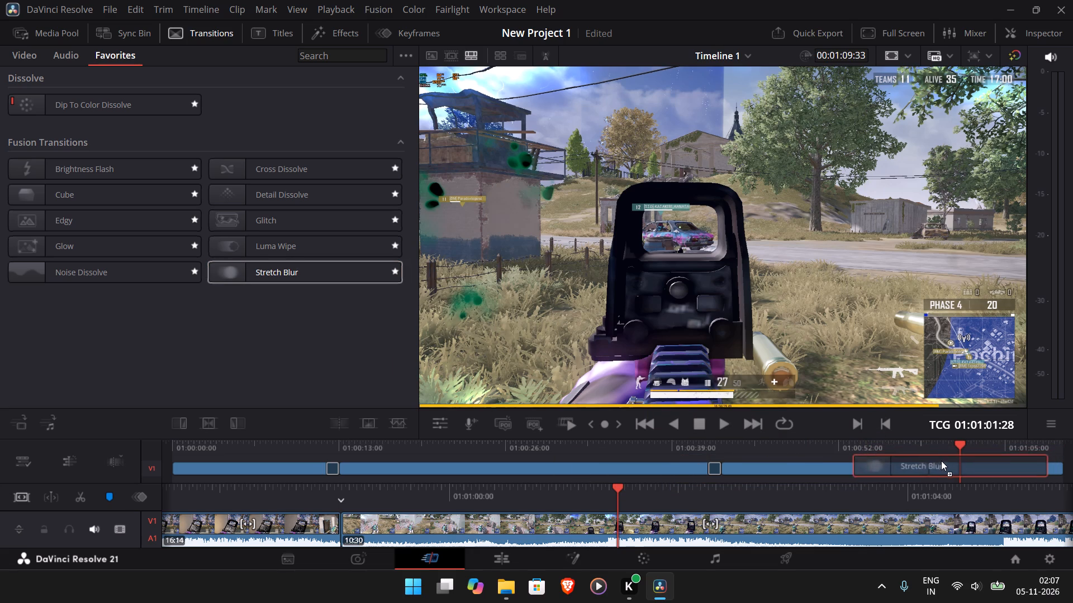
drag(941, 461, 940, 461)
Replay the edit from its beginning and cut the second segment, which starts at 01:00:13:00, from the timeline.
click(640, 430)
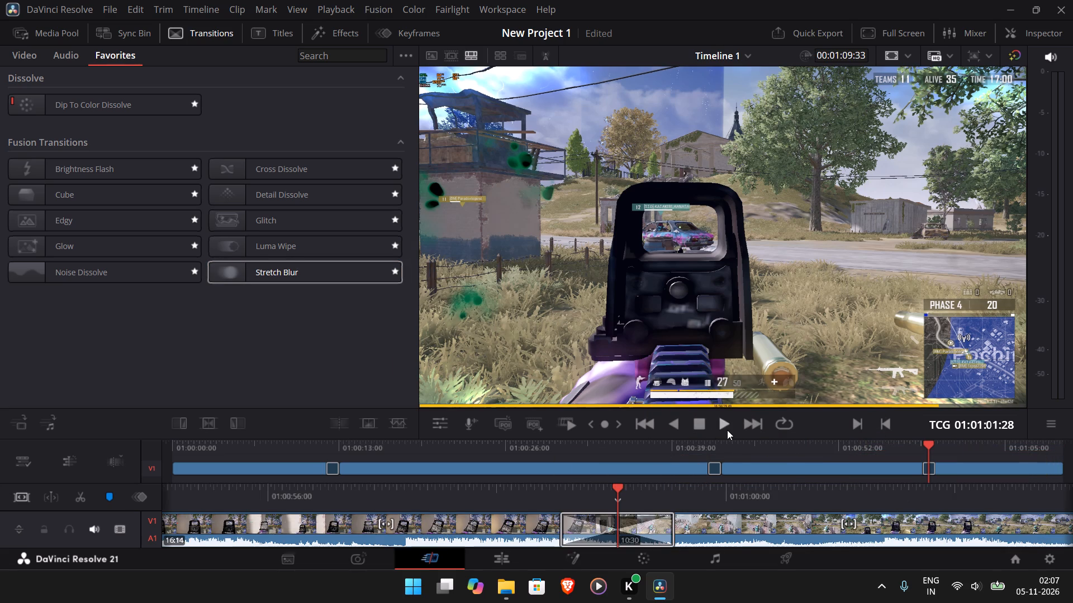
click(727, 430)
triple_click(647, 428)
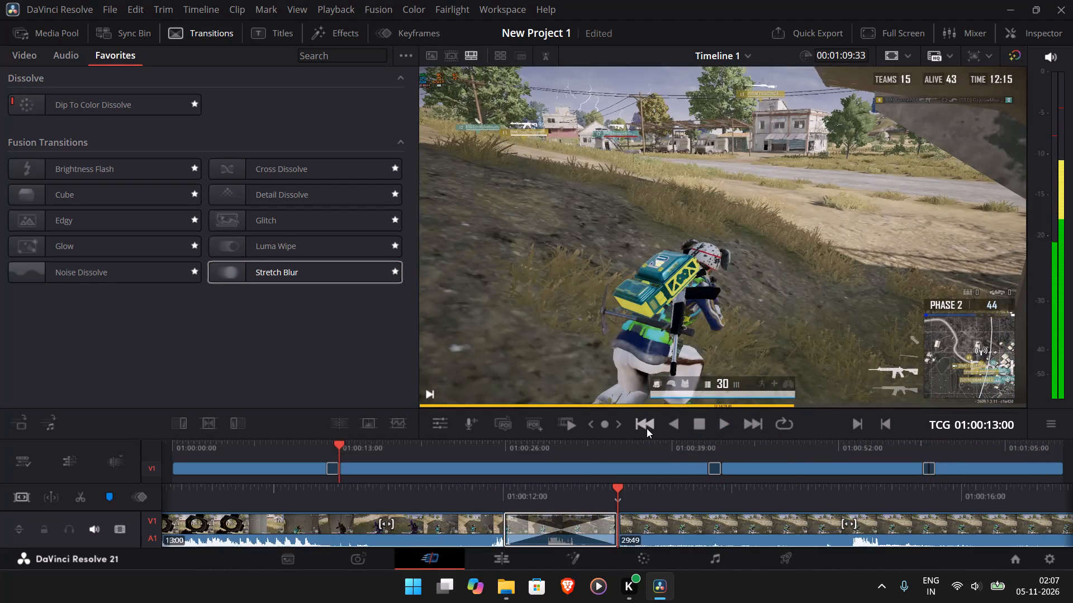
click(647, 428)
click(726, 425)
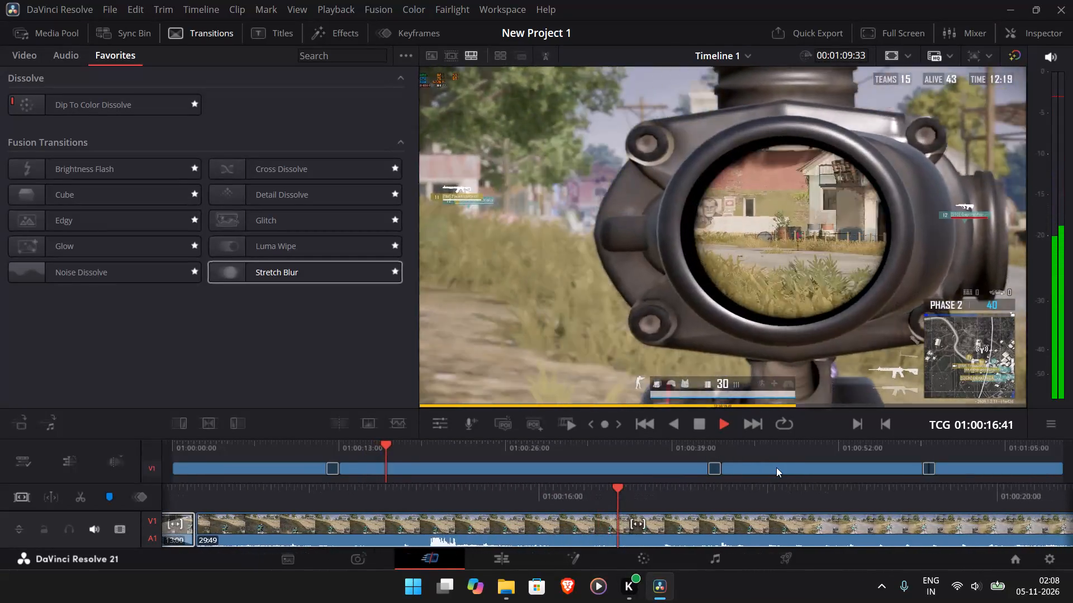
click(593, 464)
right_click(593, 464)
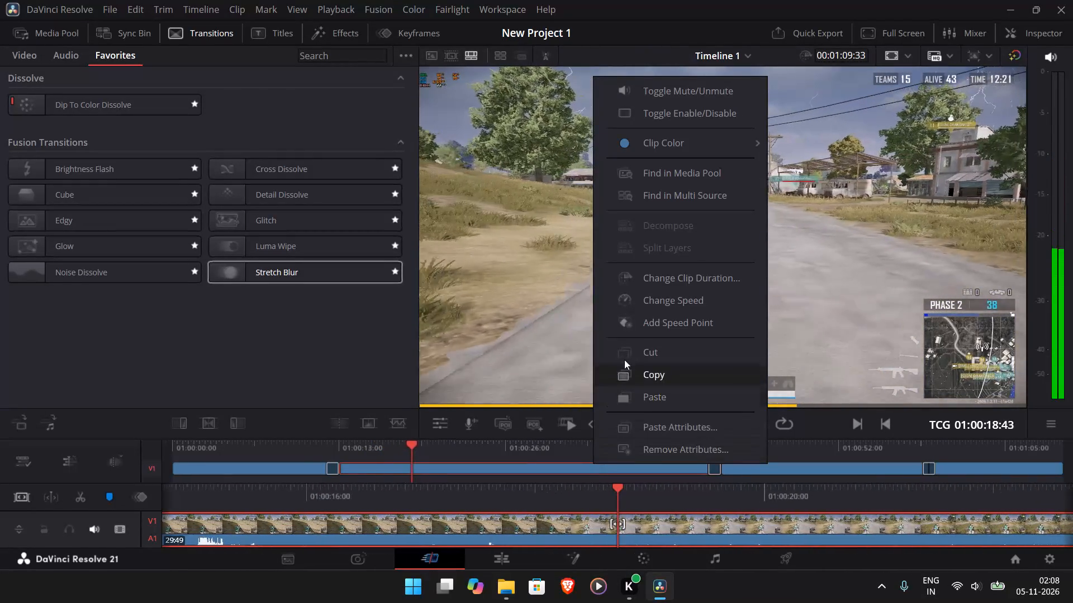
click(629, 351)
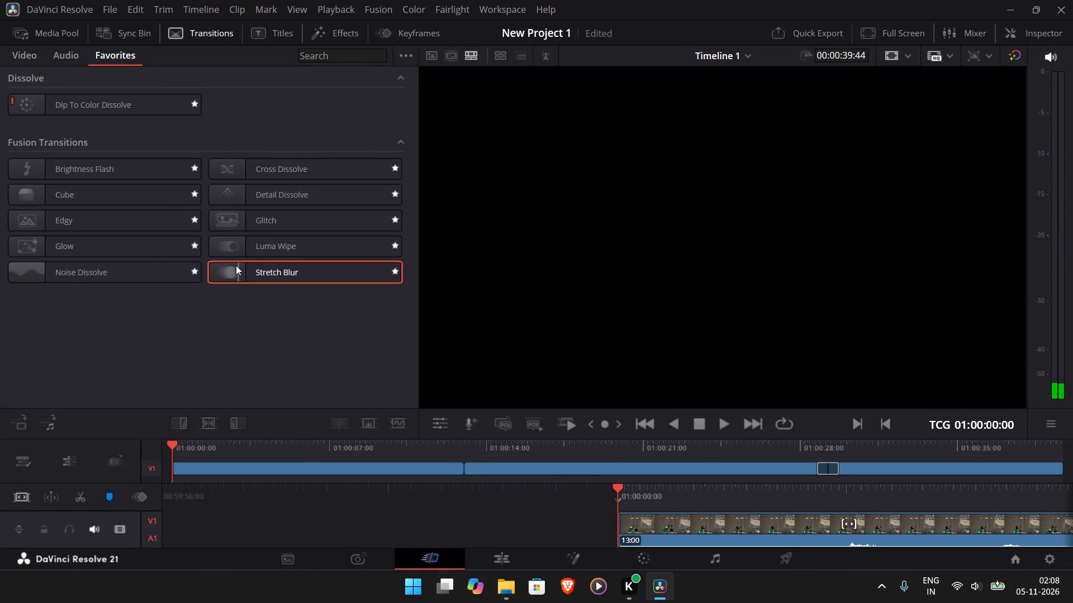
Add a Stretch Blur transition at the new join between the first and second segments, at 01:00:13:00.
drag(235, 276, 453, 473)
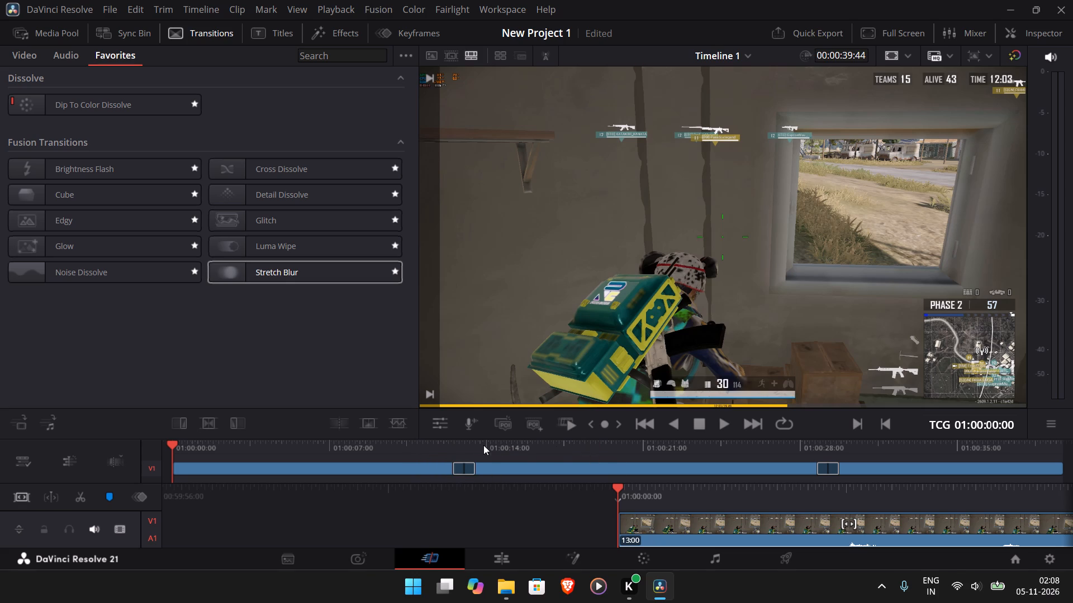
Replay the edit from just before the first join and export it to the PUBG Clutches folder as Clip no.2 1v3.
click(434, 444)
click(727, 427)
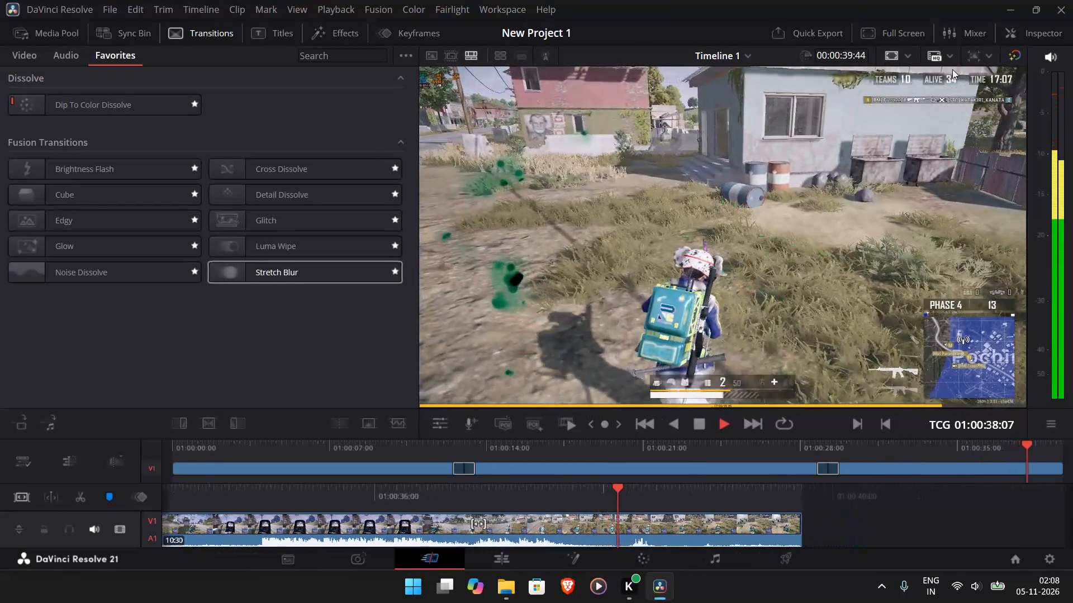
click(806, 36)
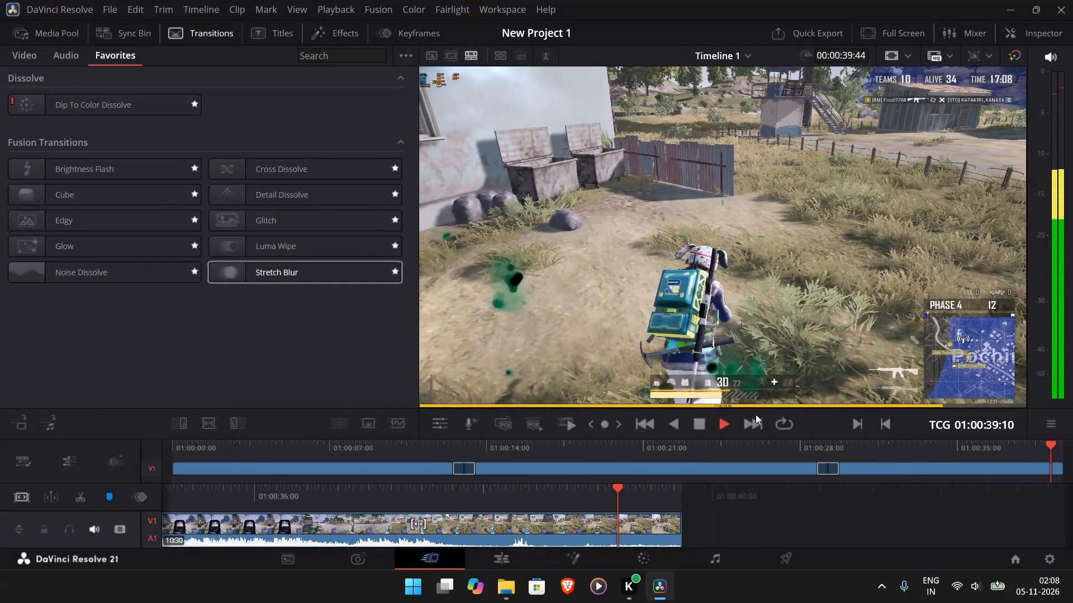
click(756, 417)
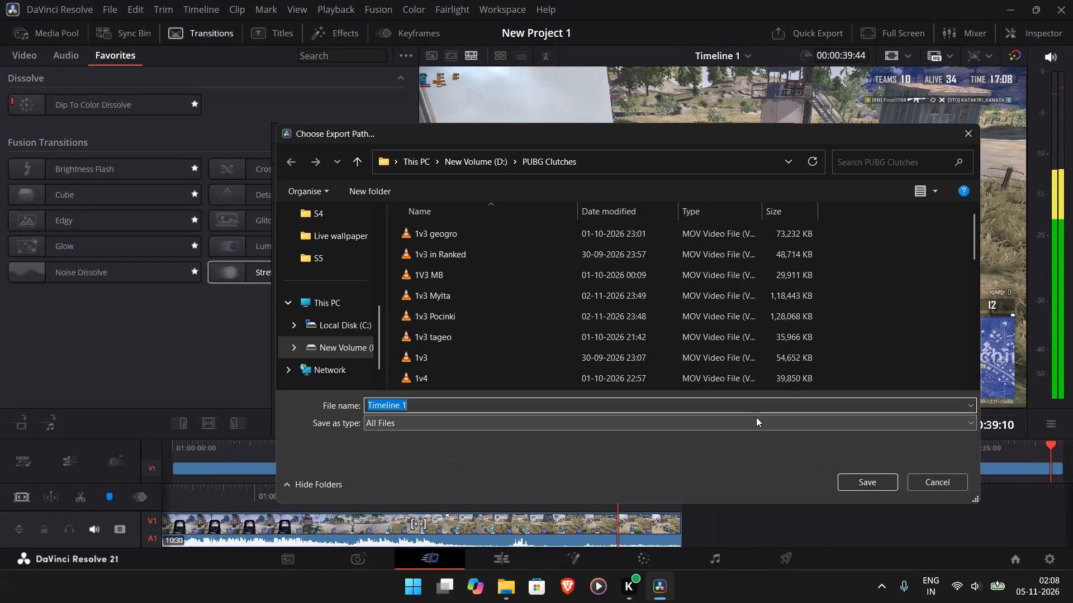
text(Cli)
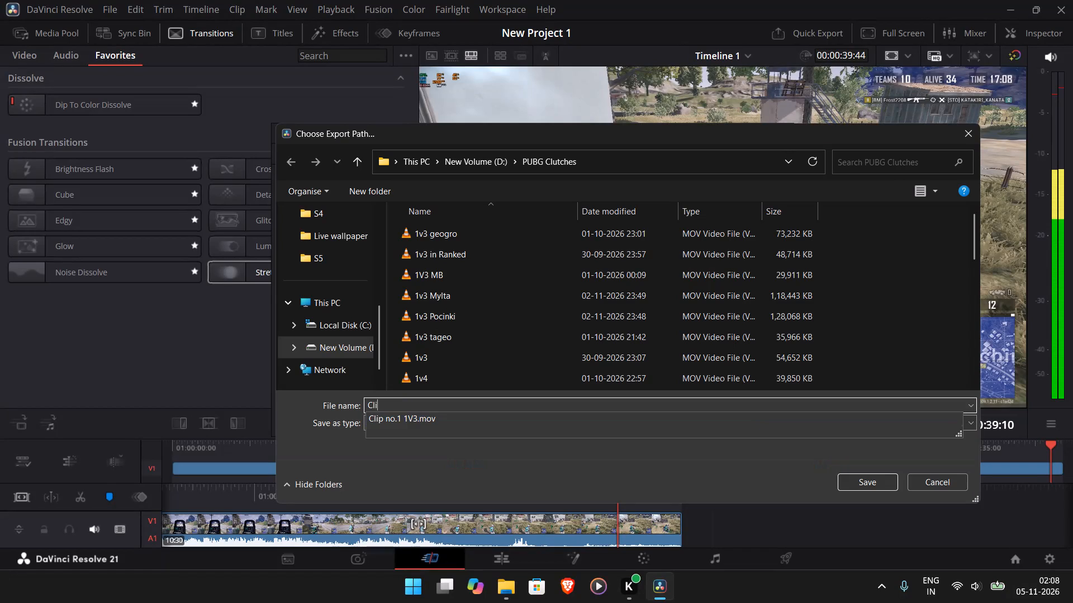
text(p no.2 11v)
key(BackSpace)
key(BackSpace)
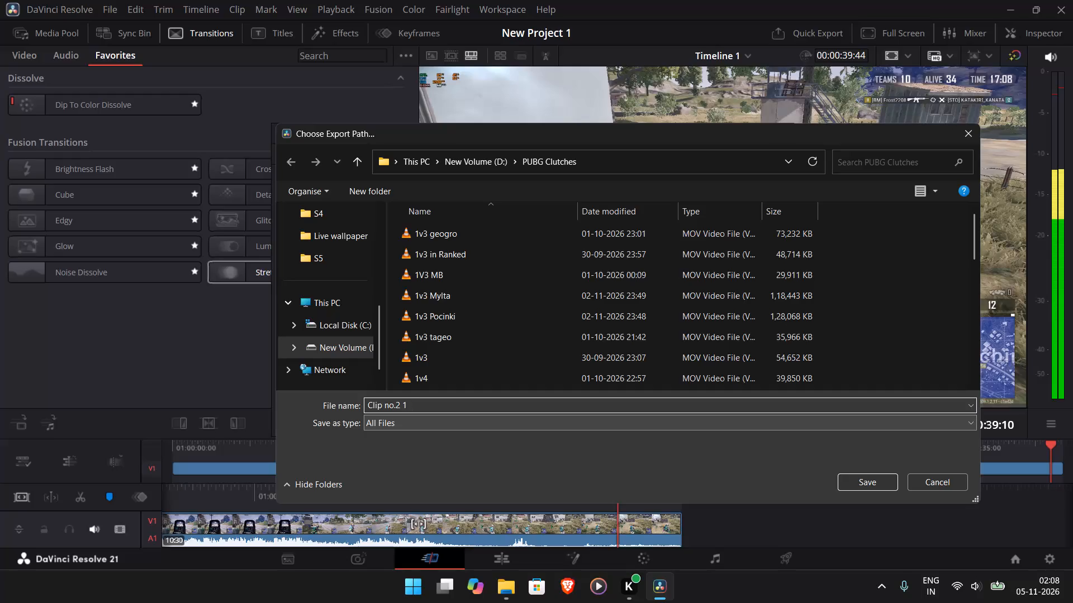
text(v3 poc)
key(BackSpace)
key(BackSpace)
key(BackSpace)
click(872, 487)
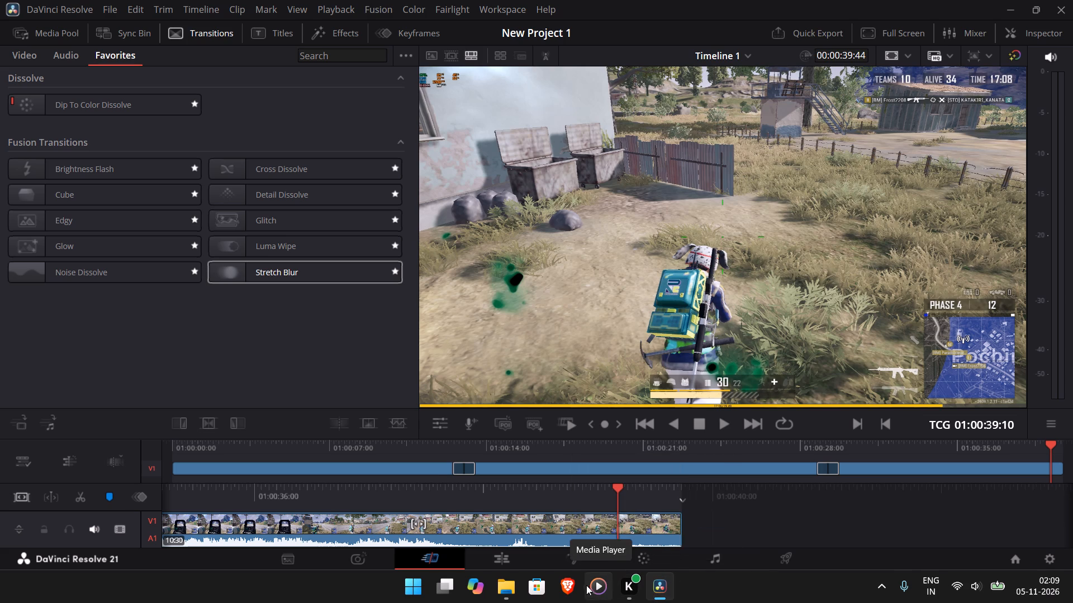
click(42, 38)
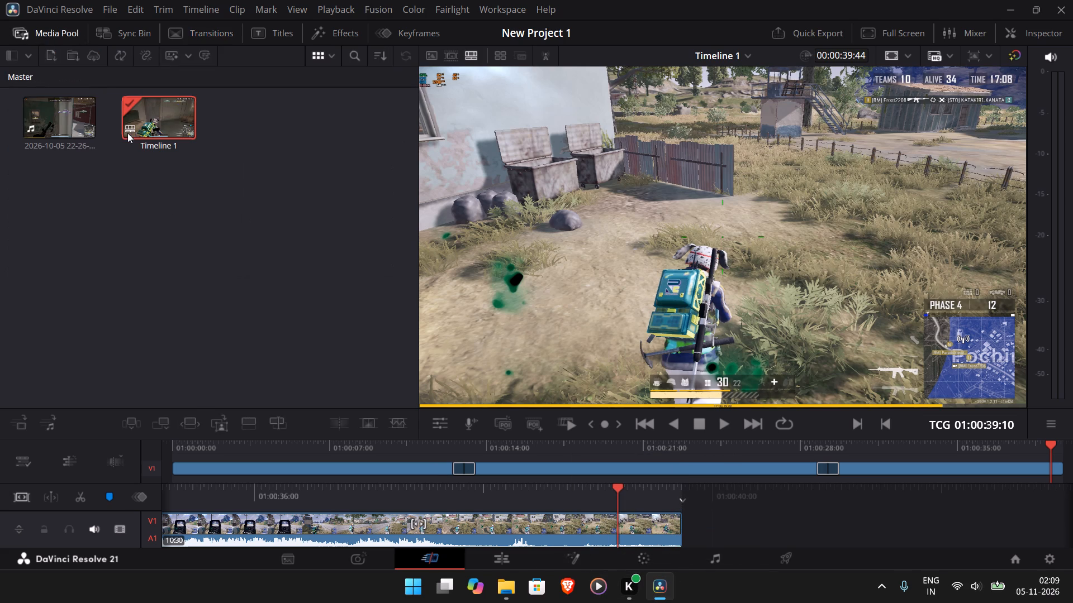
drag(74, 198, 185, 98)
right_click(183, 98)
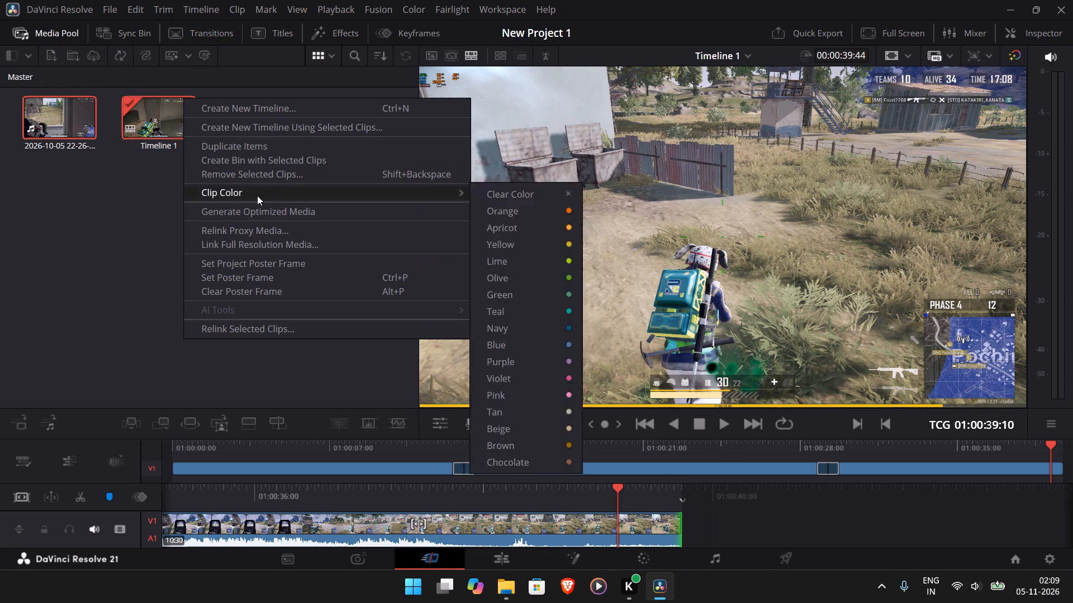
click(247, 179)
click(672, 352)
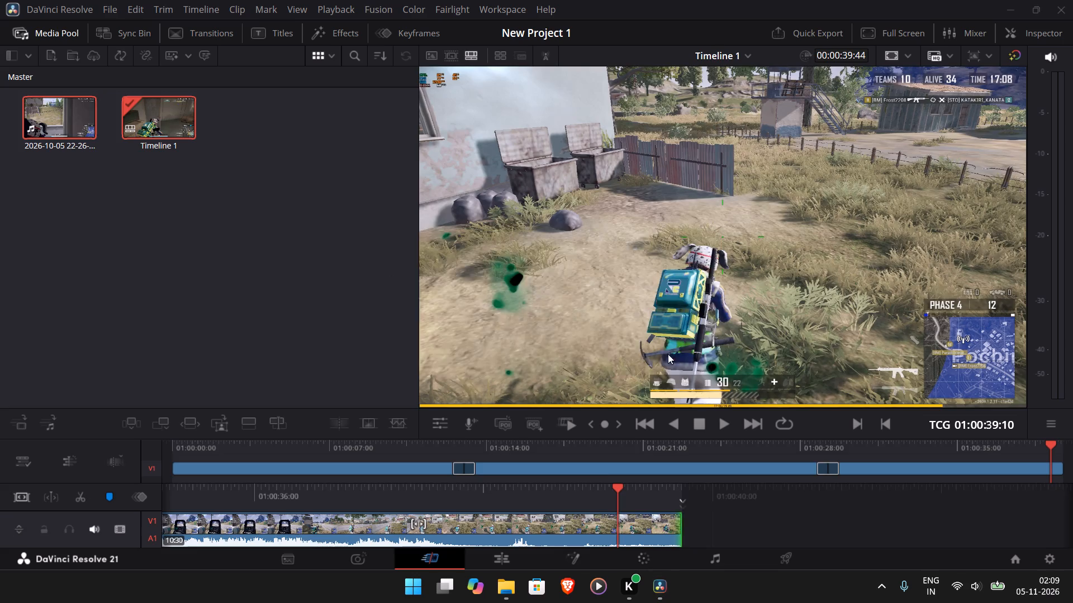
click(110, 6)
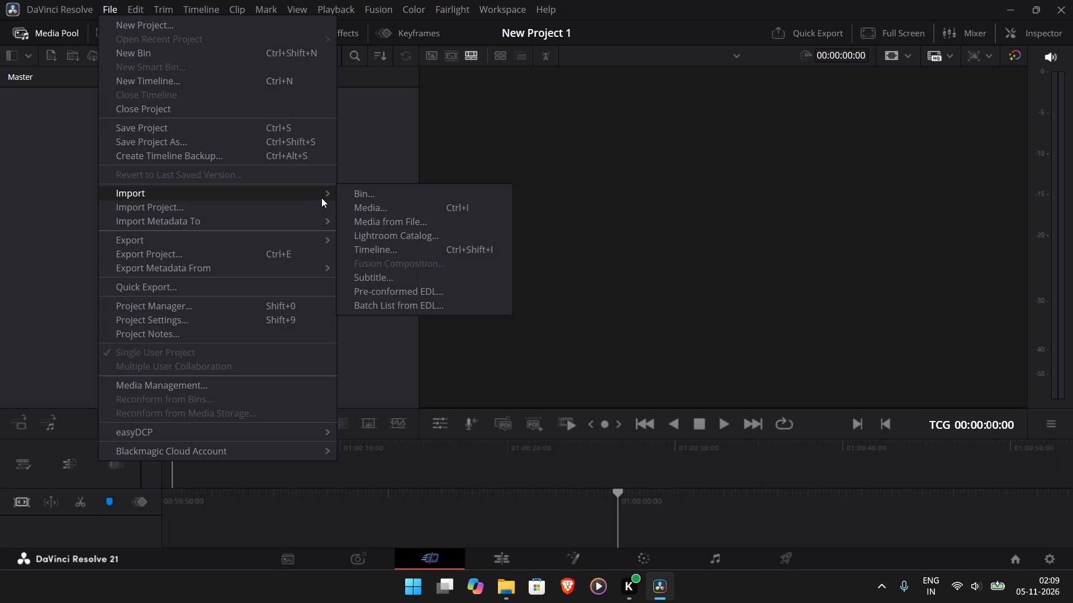
click(419, 207)
scroll(369, 217, down, 1)
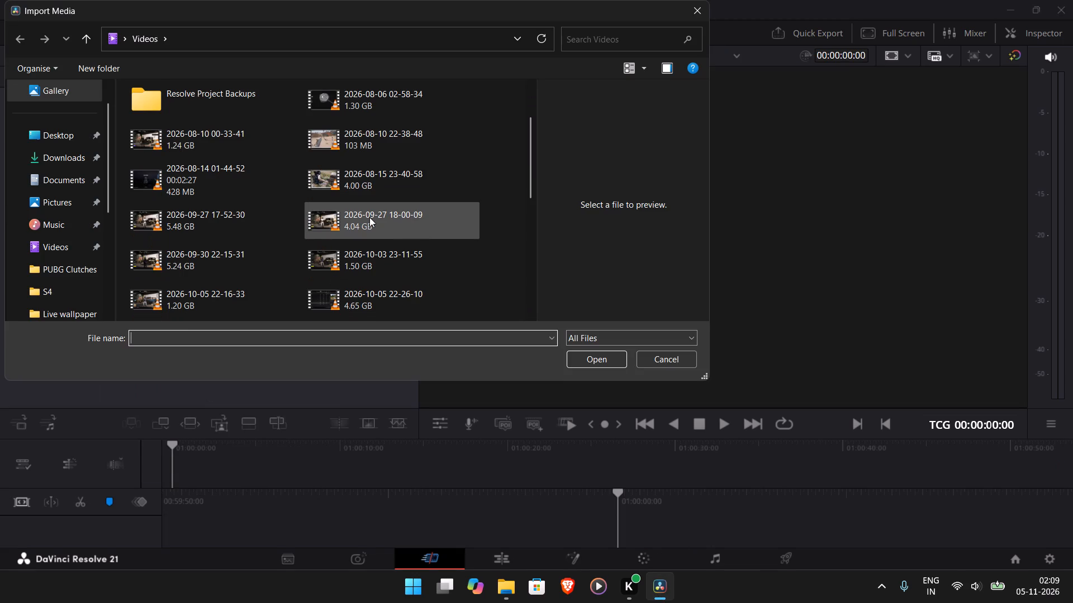
scroll(368, 218, down, 1)
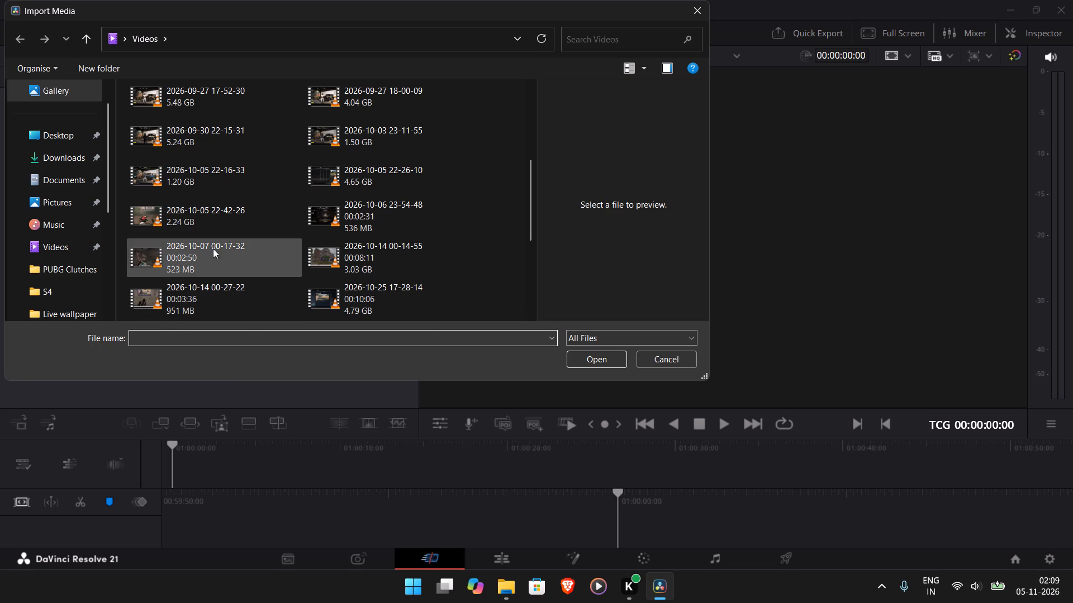
click(261, 178)
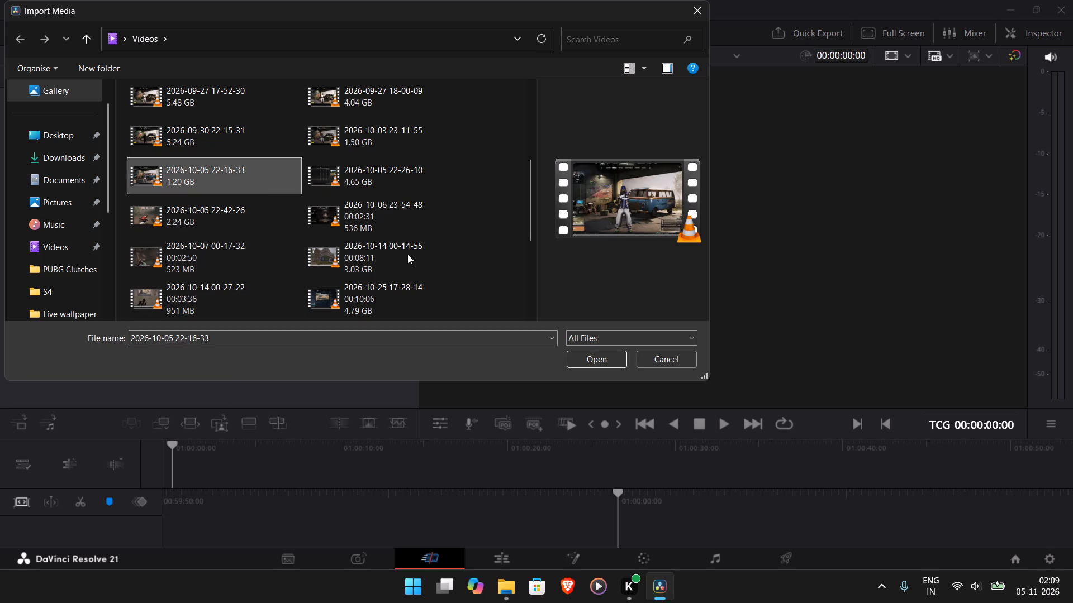
click(577, 353)
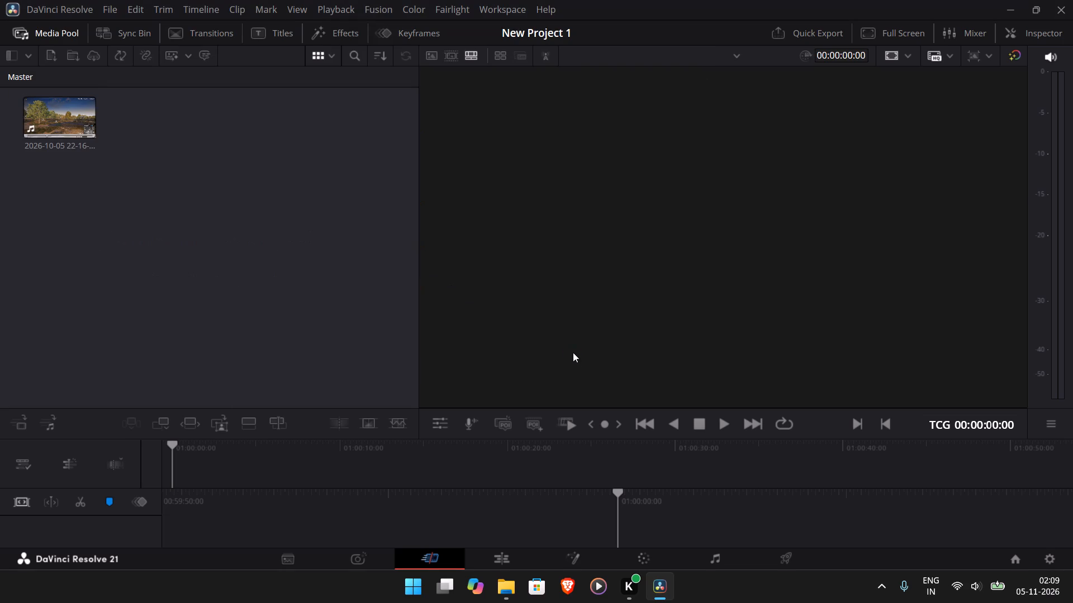
drag(51, 131, 196, 467)
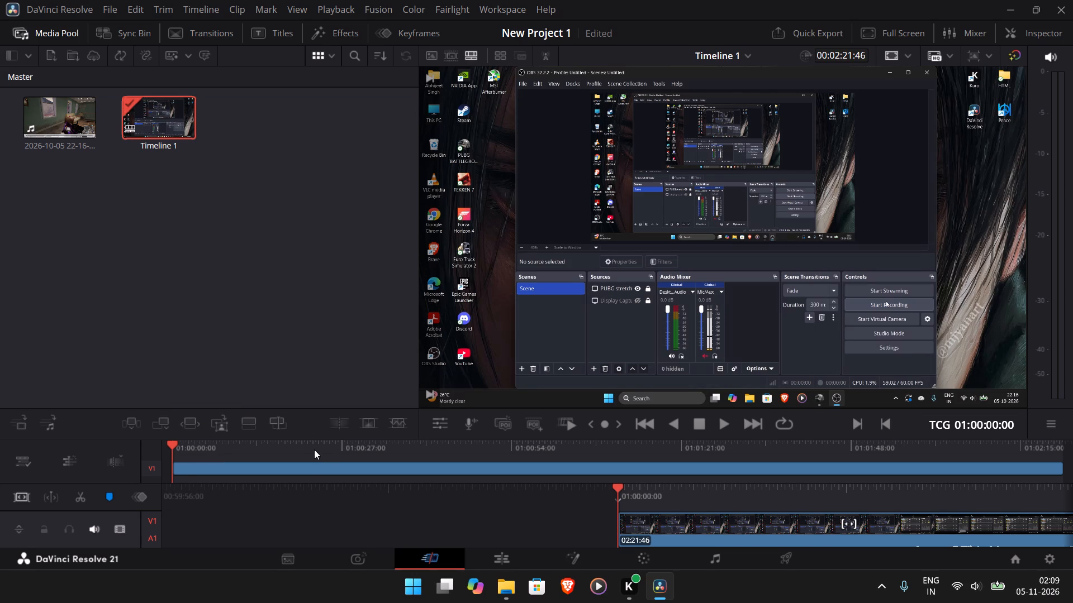
Skim the new recording from its start through the first minute to find where the Pochinki fight footage begins.
click(314, 449)
click(384, 453)
click(457, 460)
click(484, 454)
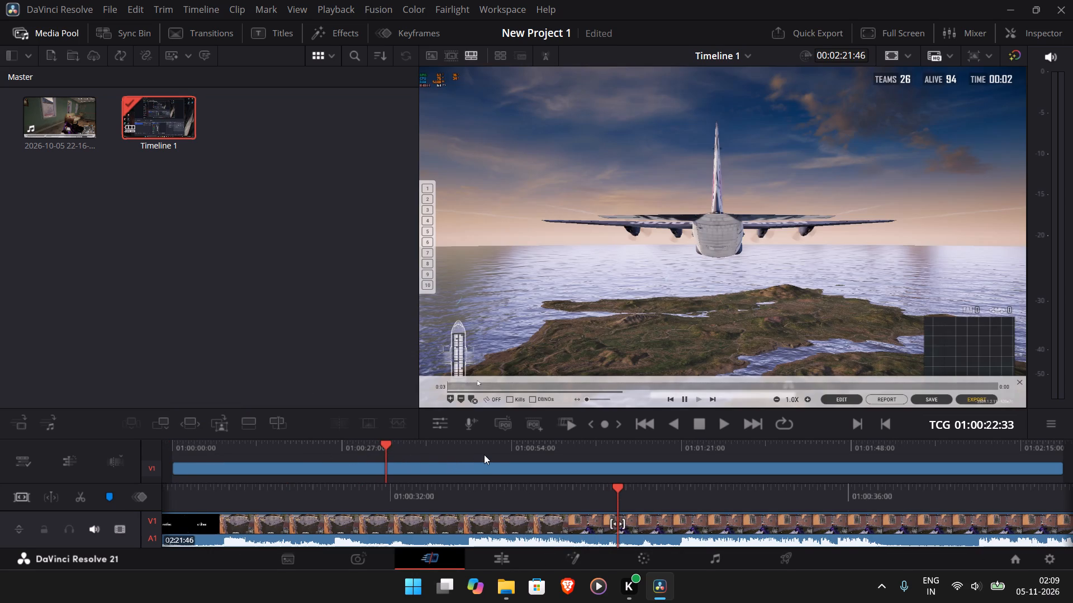
click(490, 449)
click(559, 450)
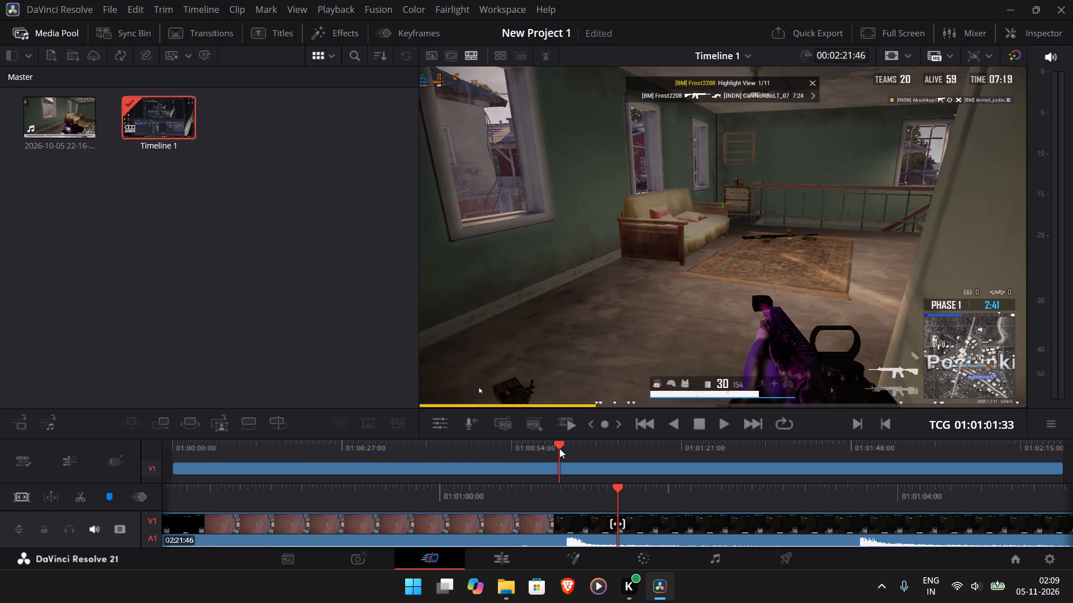
click(462, 442)
drag(373, 445, 146, 443)
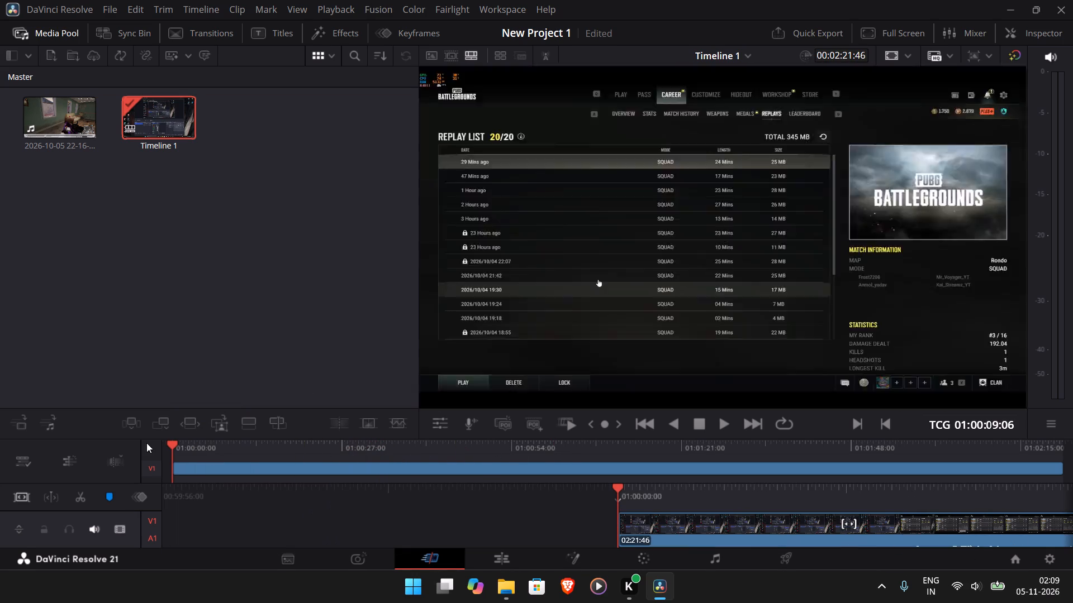
click(724, 422)
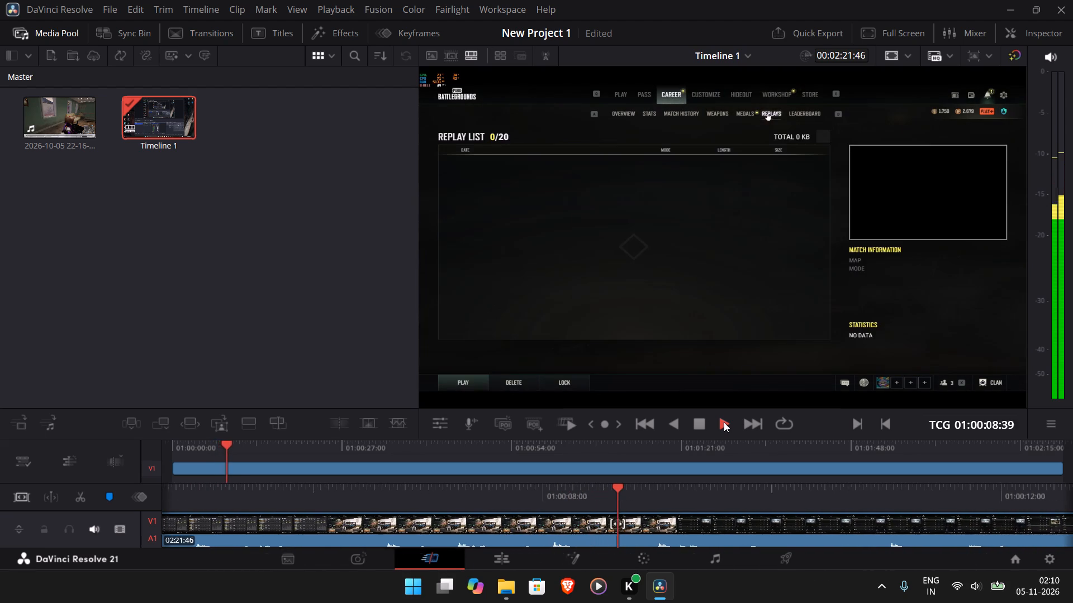
key(space)
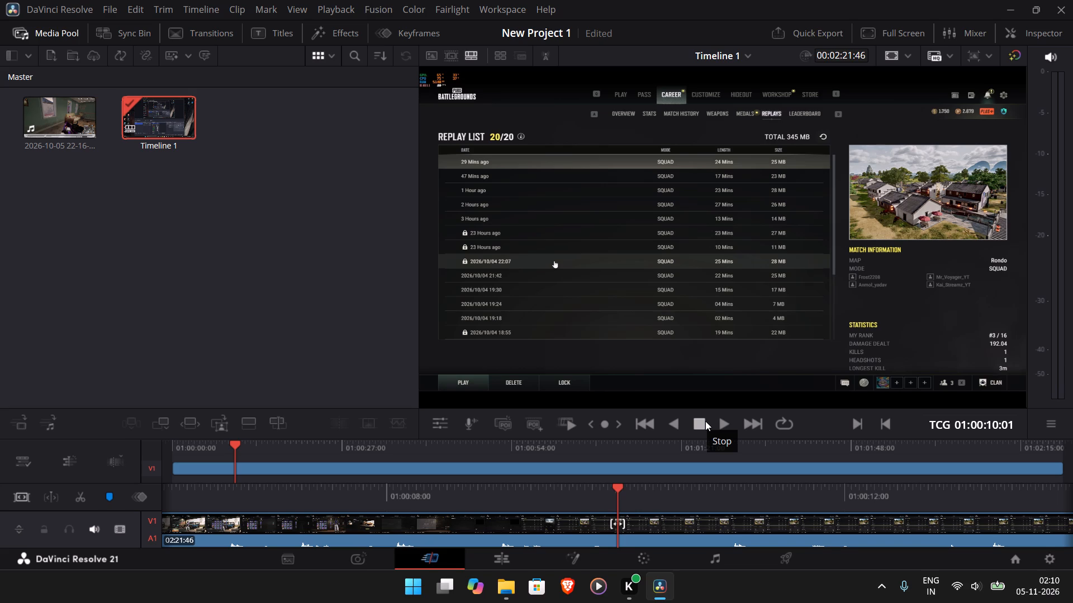
click(259, 452)
click(299, 452)
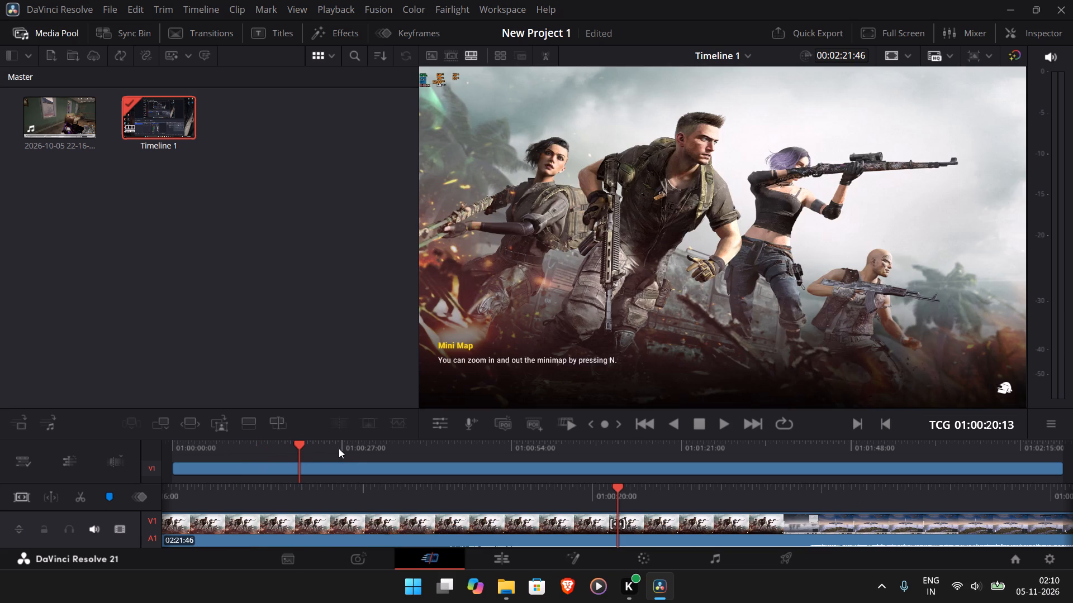
click(718, 423)
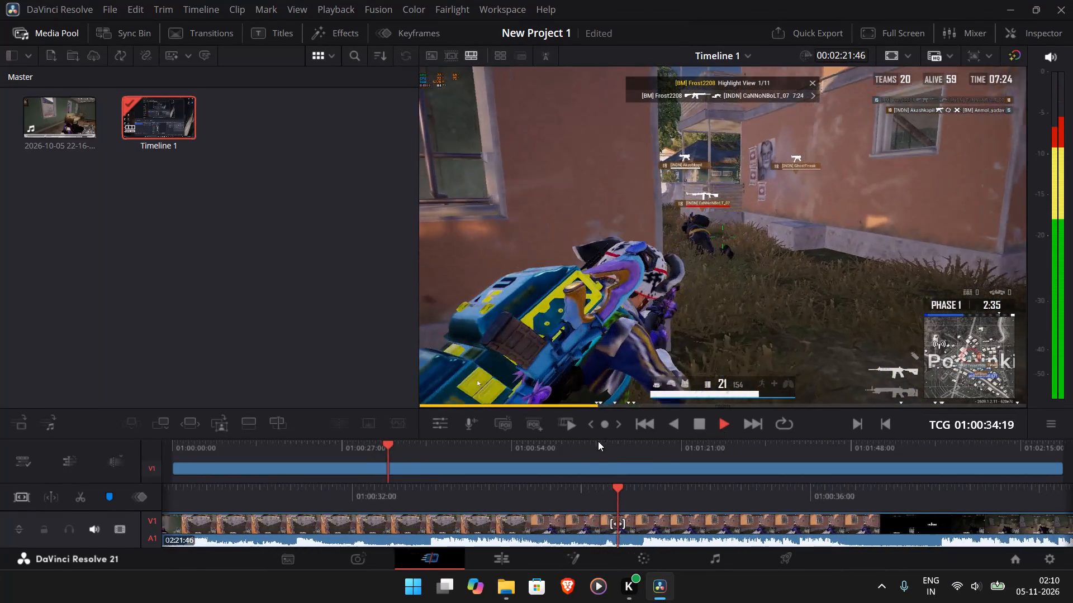
Play on from about 01:01:01, split the recording at 01:01:11:17, and cut the opening segment before the split.
click(560, 444)
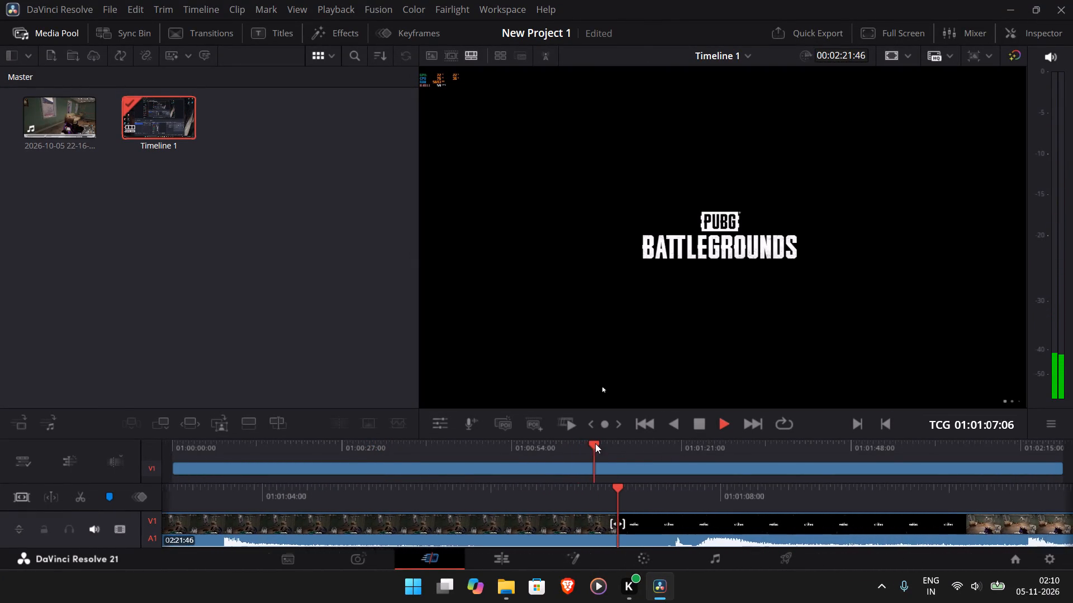
click(699, 425)
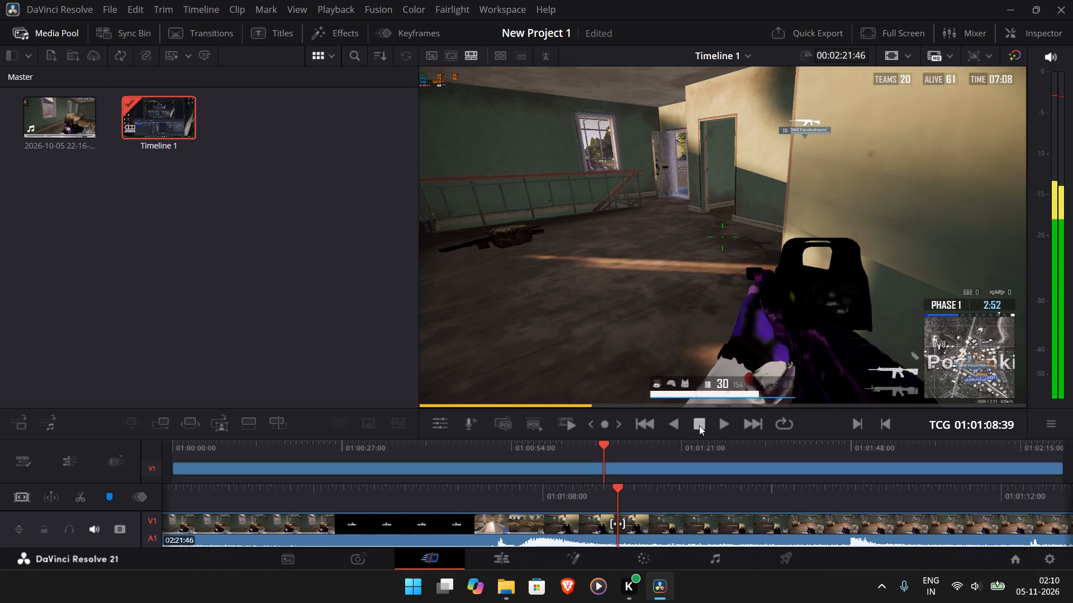
click(727, 425)
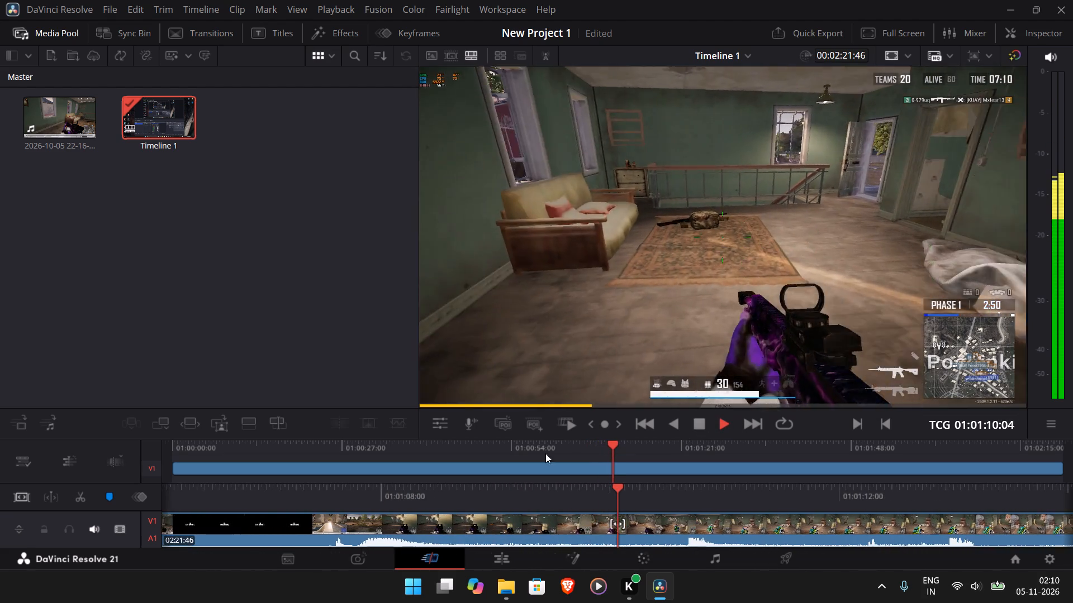
click(87, 501)
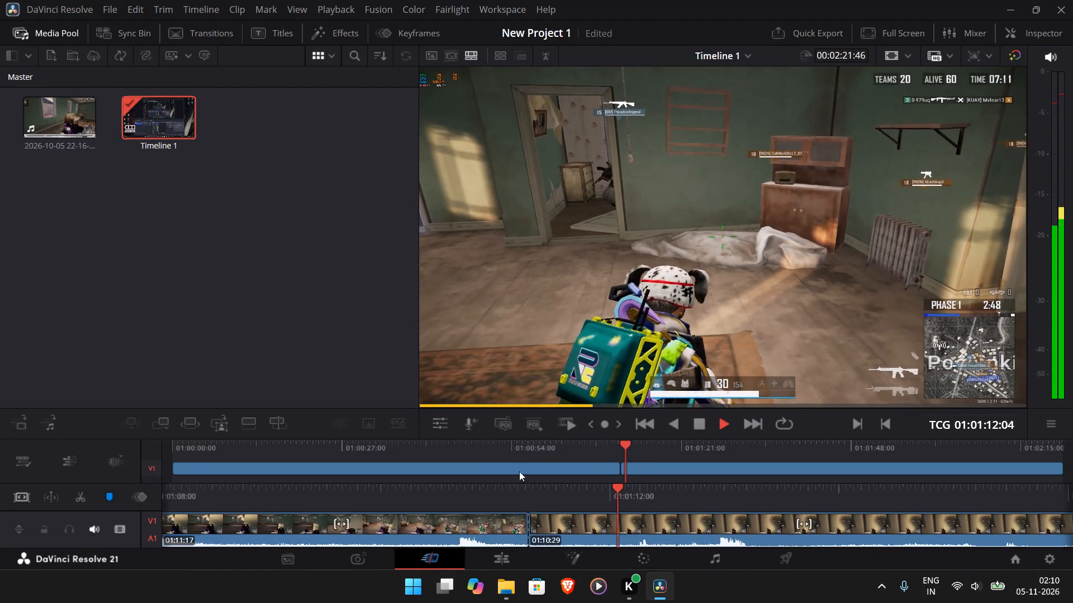
click(498, 465)
right_click(498, 465)
click(562, 355)
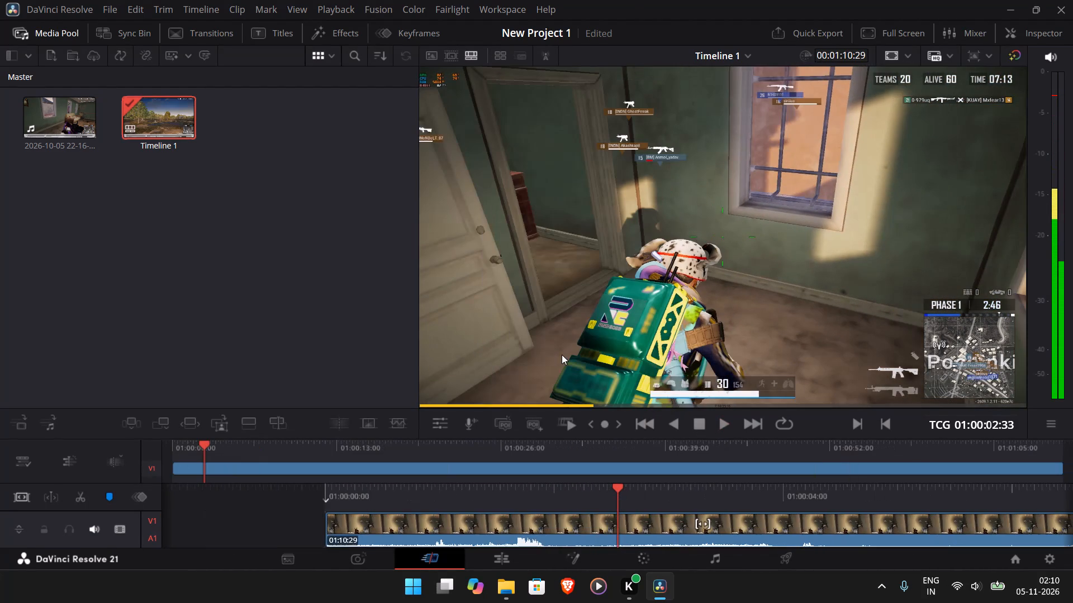
Play the trimmed Pochinki recording through its first 34 seconds and back to locate where the first fight ends.
click(724, 423)
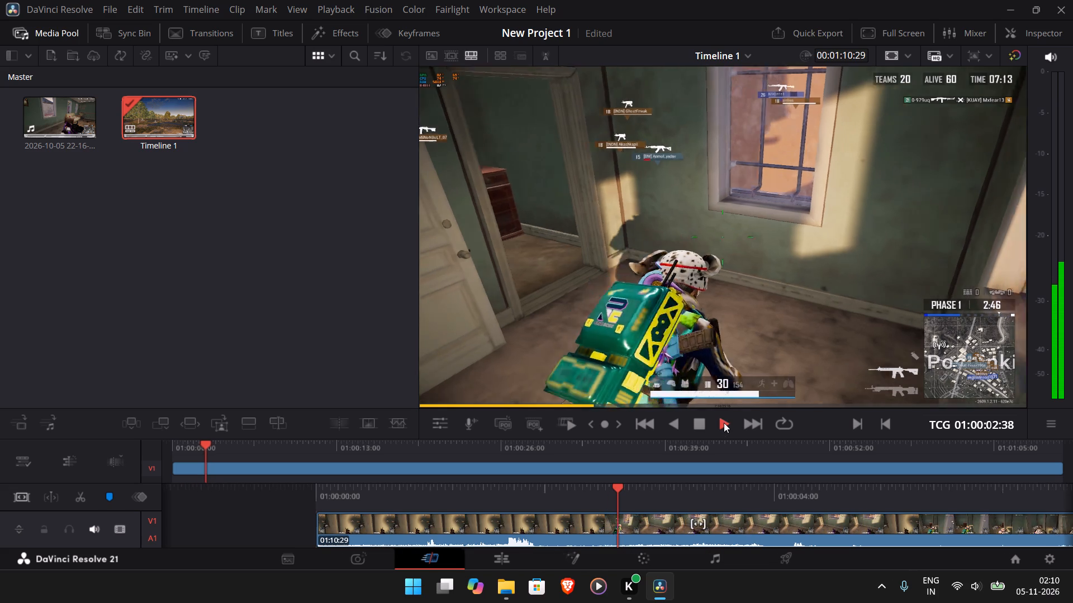
click(677, 428)
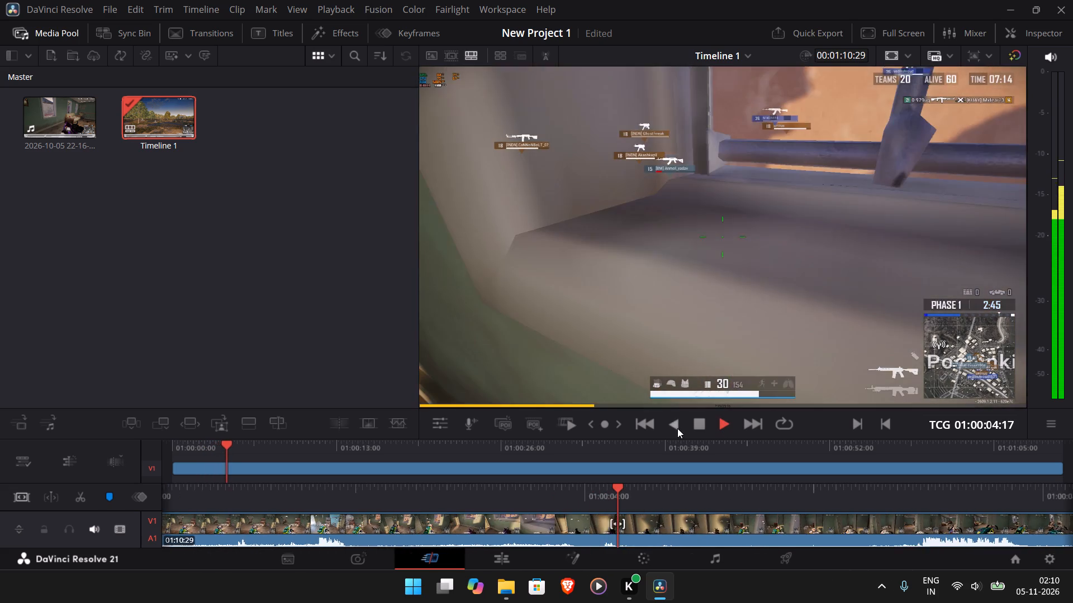
click(724, 426)
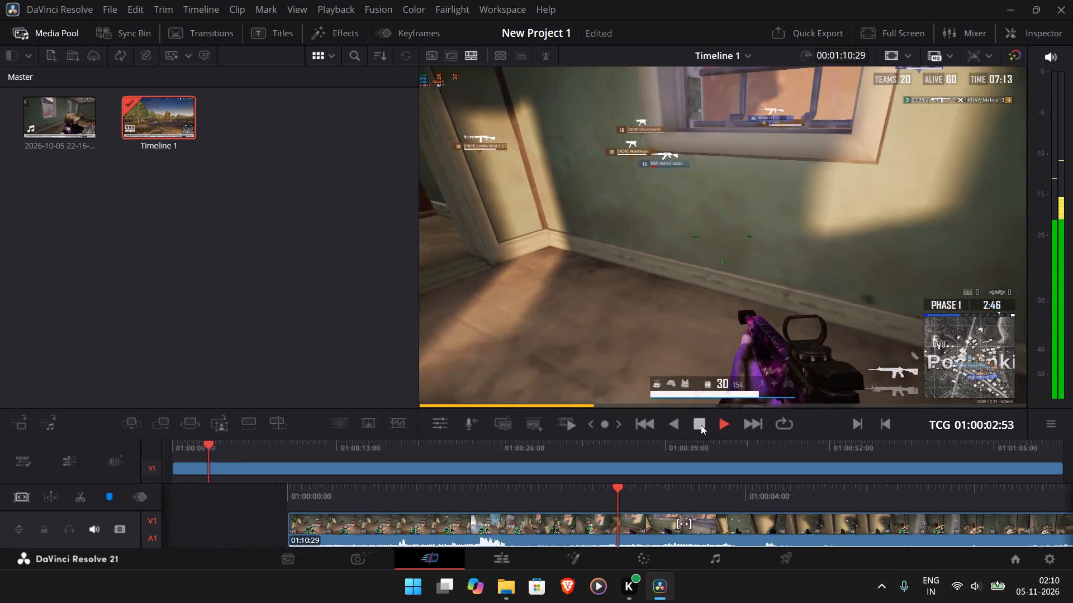
click(700, 425)
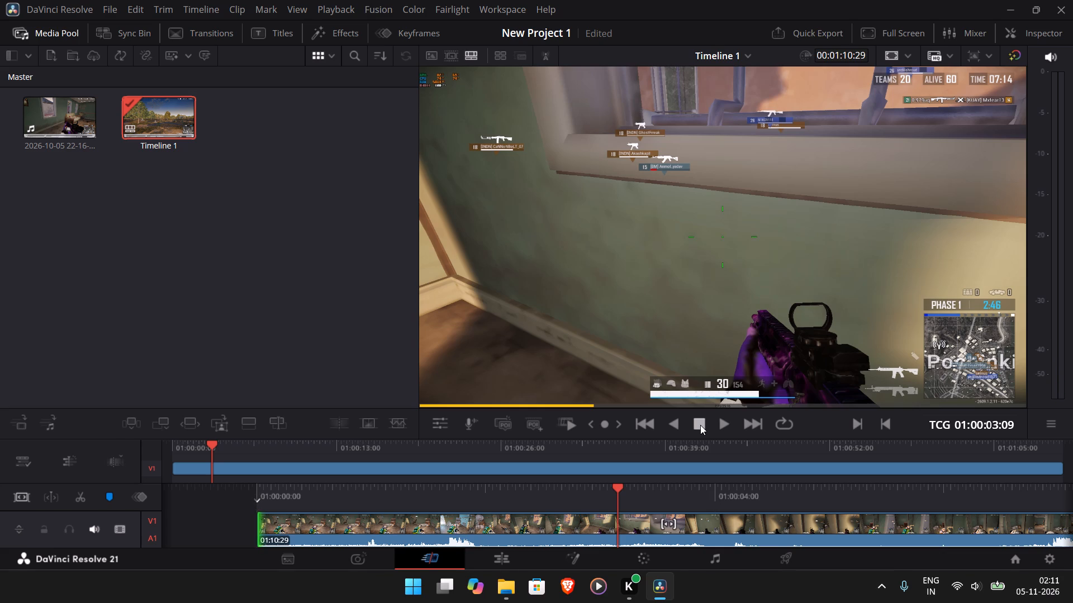
click(722, 423)
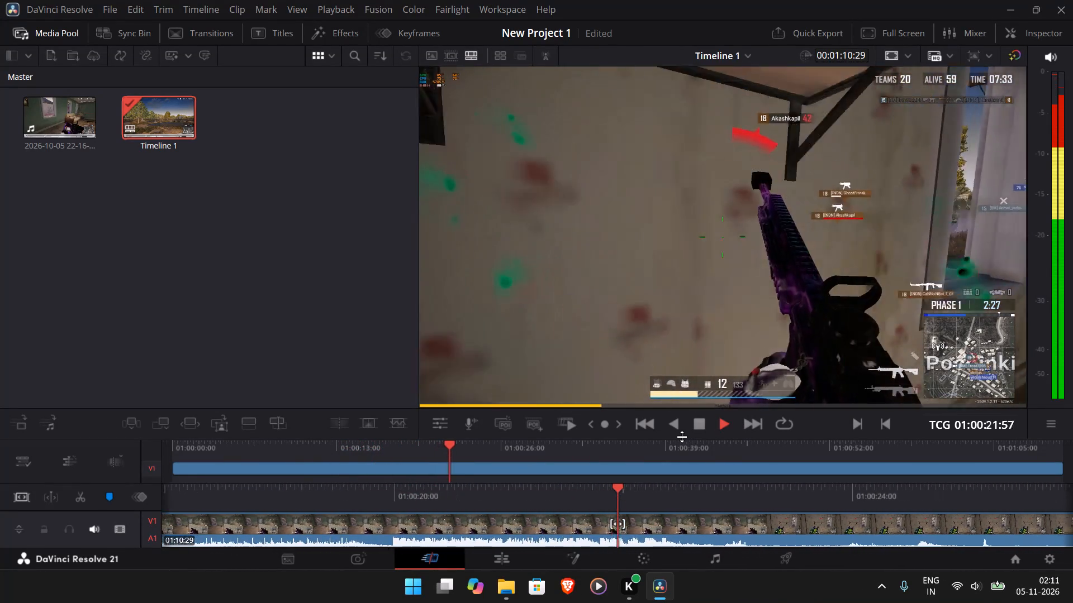
click(697, 430)
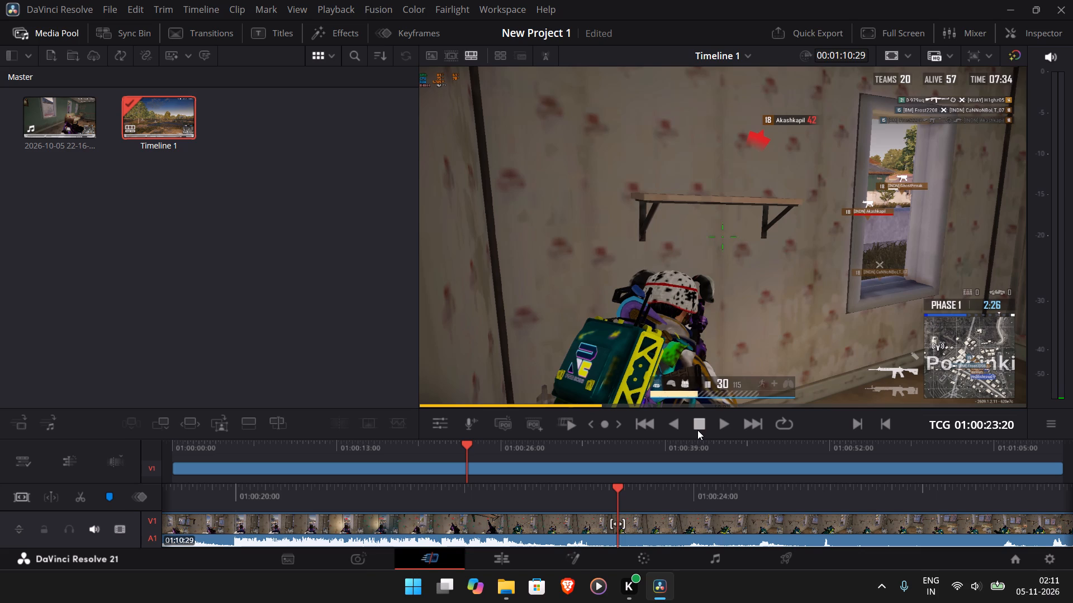
click(722, 430)
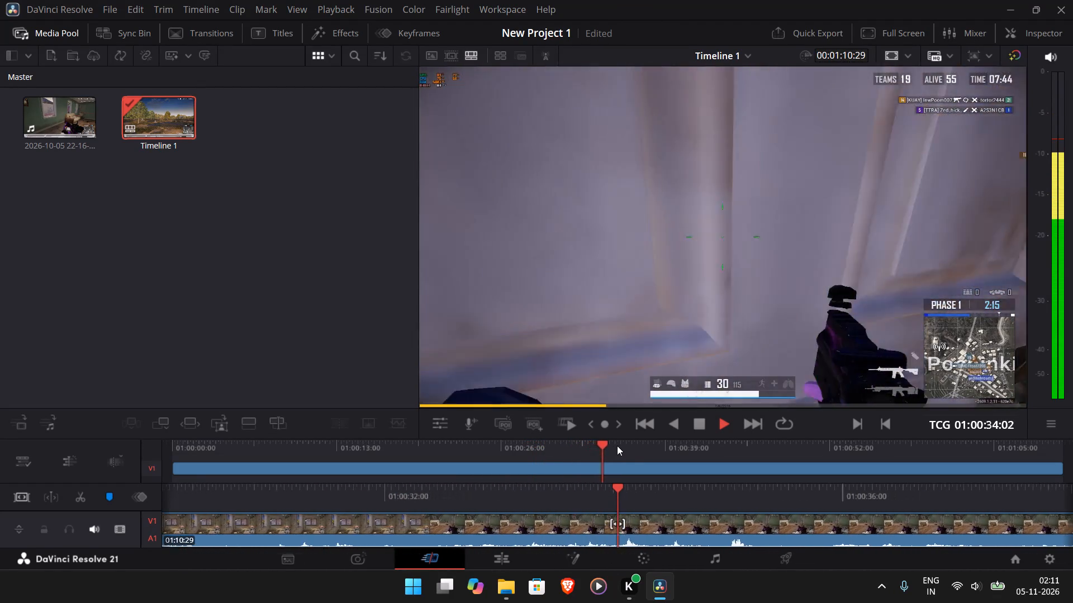
click(677, 428)
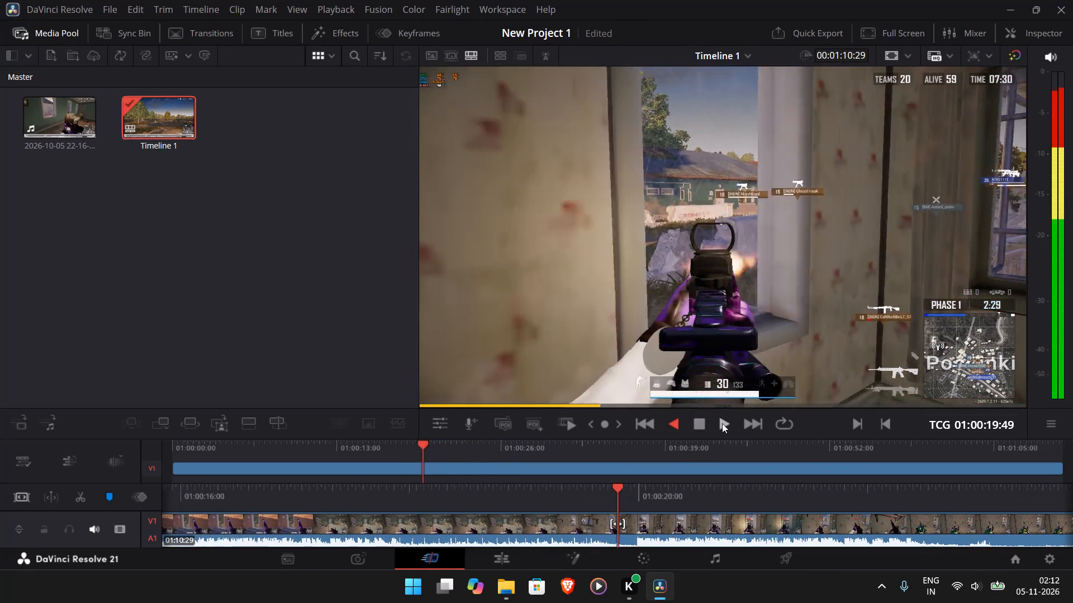
Split the recording around its two fights, at 01:00:22:52, 01:00:54:23 and 01:01:00:29.
click(727, 423)
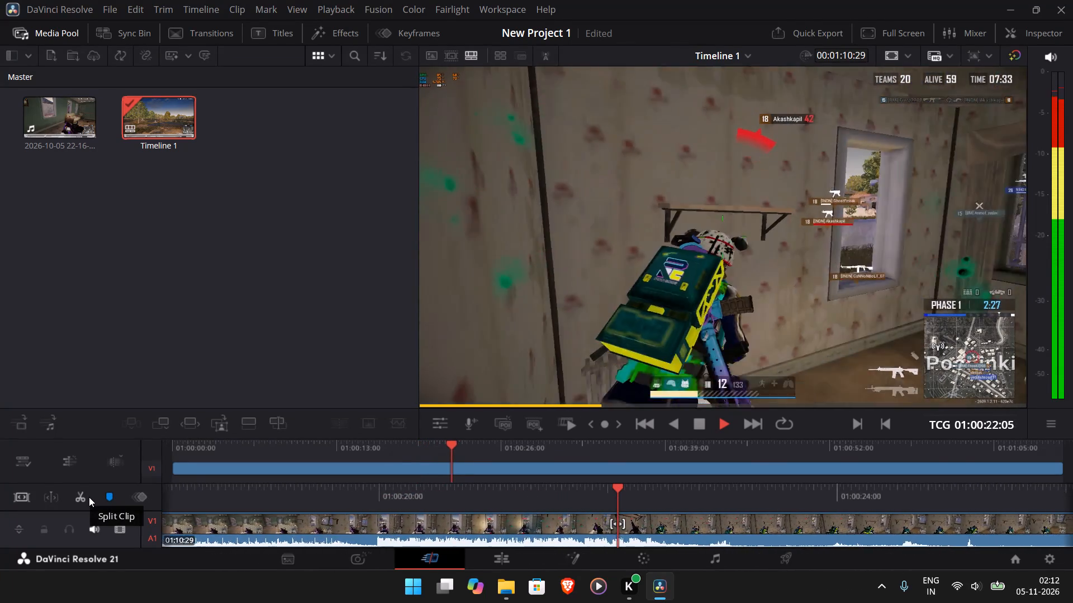
click(89, 497)
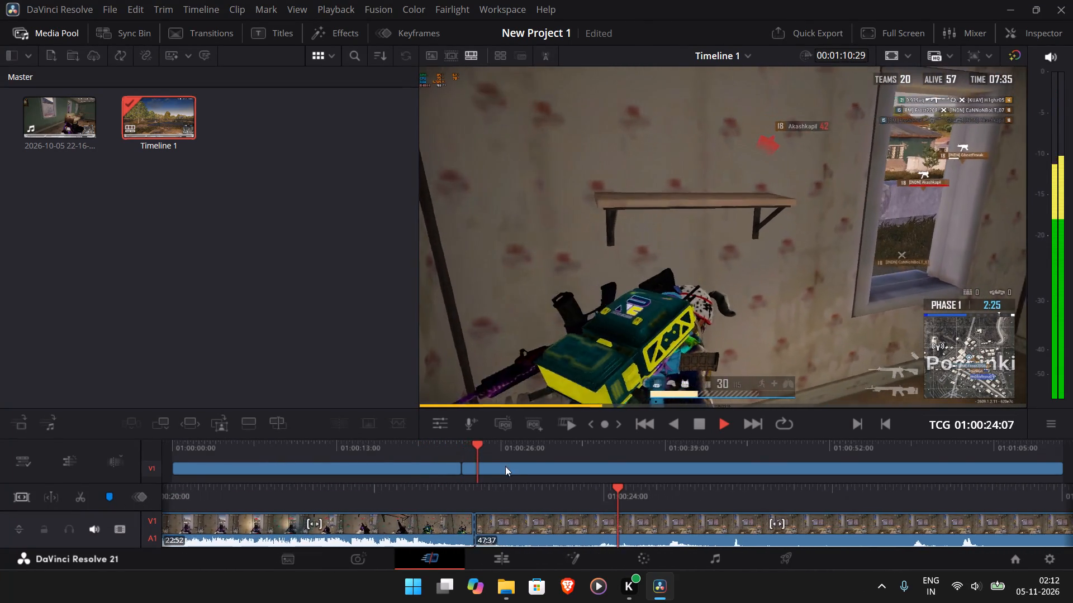
click(528, 448)
click(609, 446)
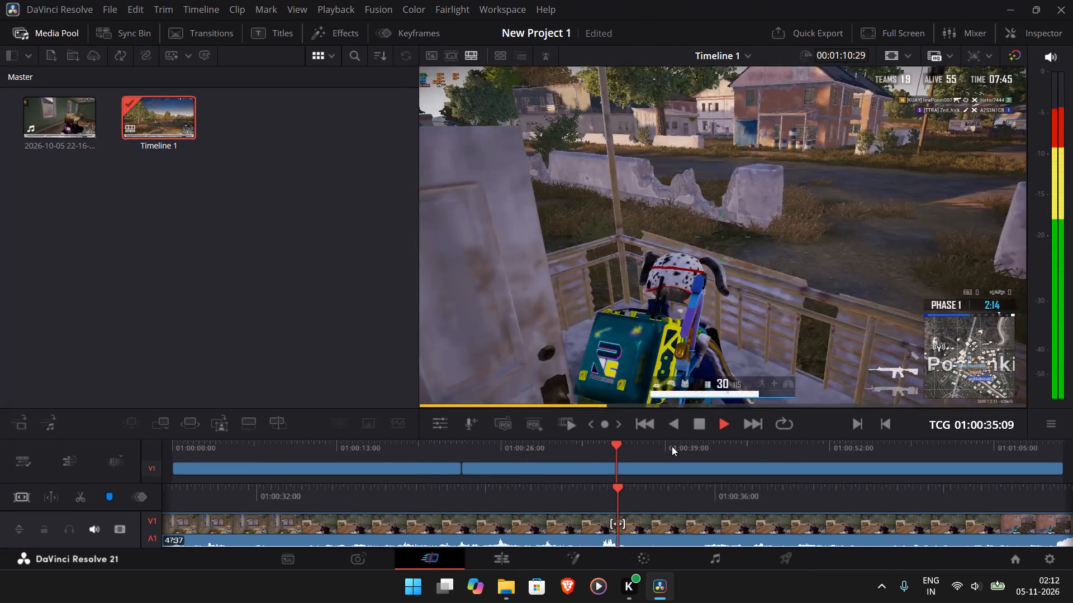
click(673, 446)
click(728, 446)
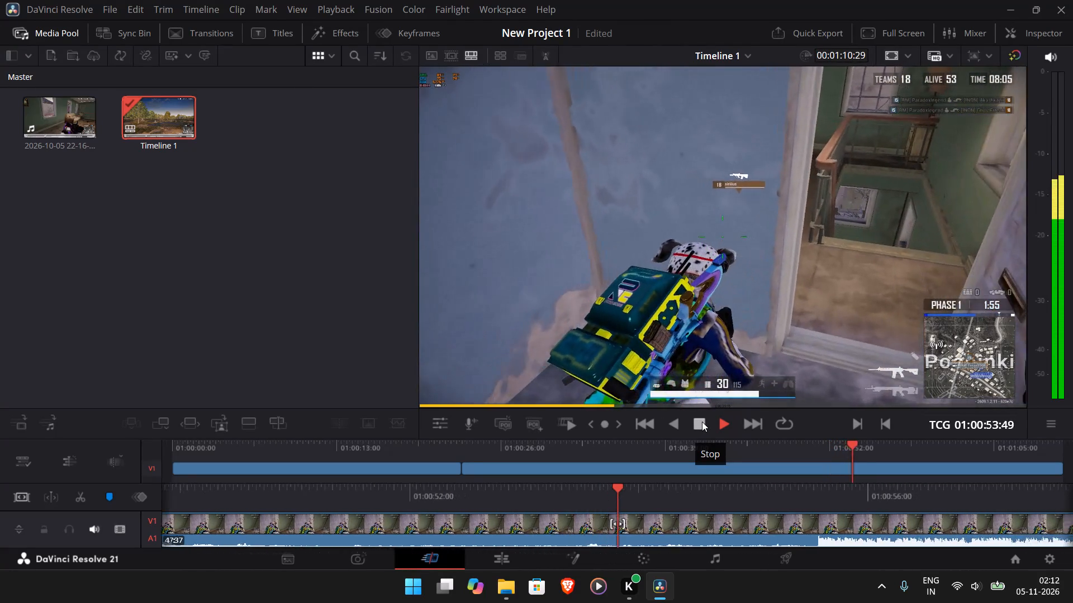
click(703, 421)
click(80, 504)
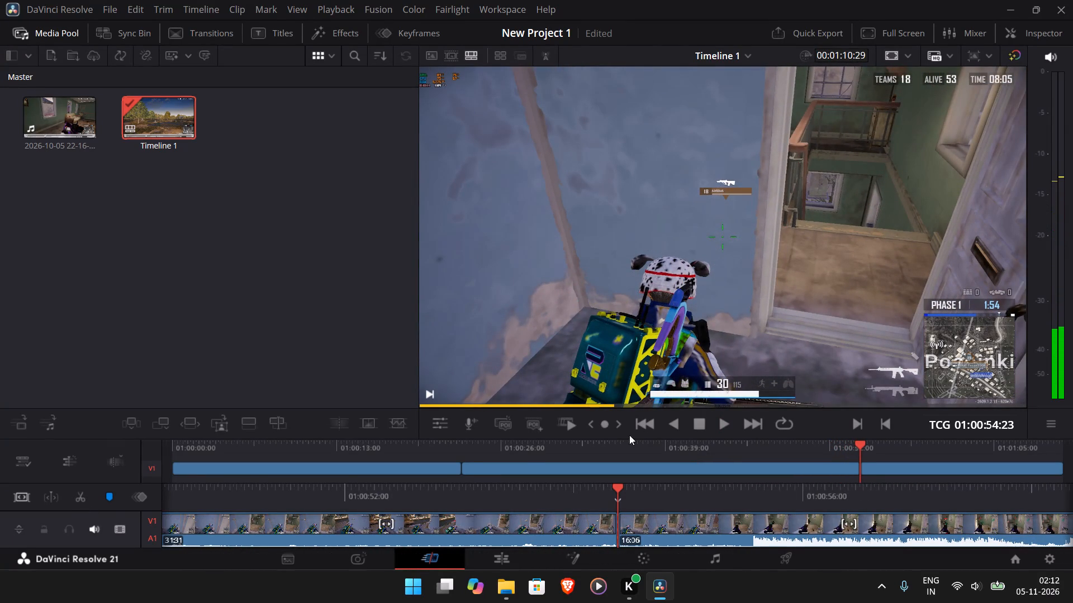
click(723, 421)
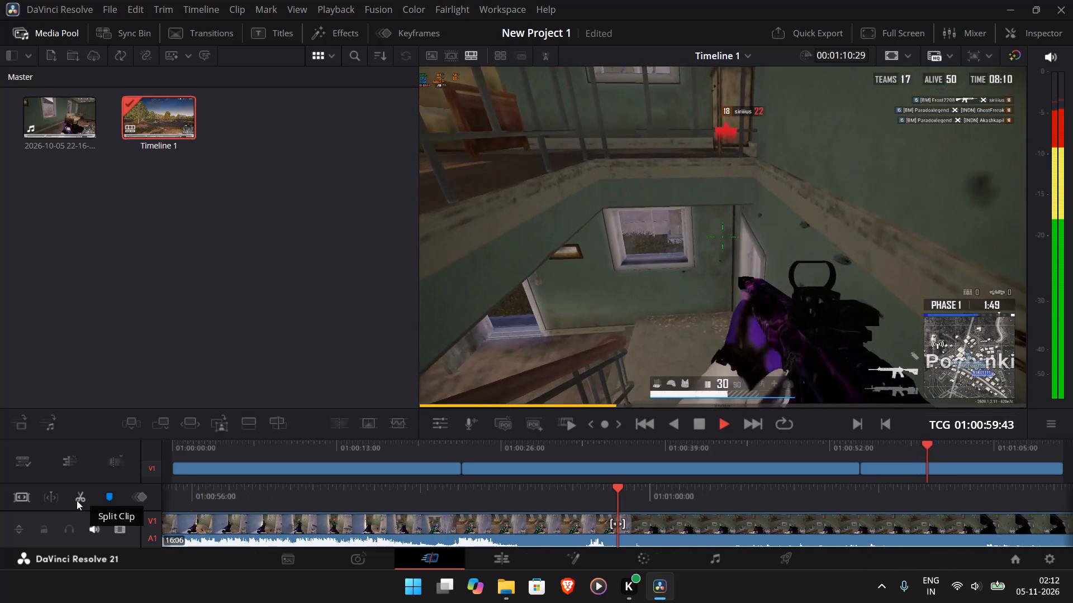
click(78, 499)
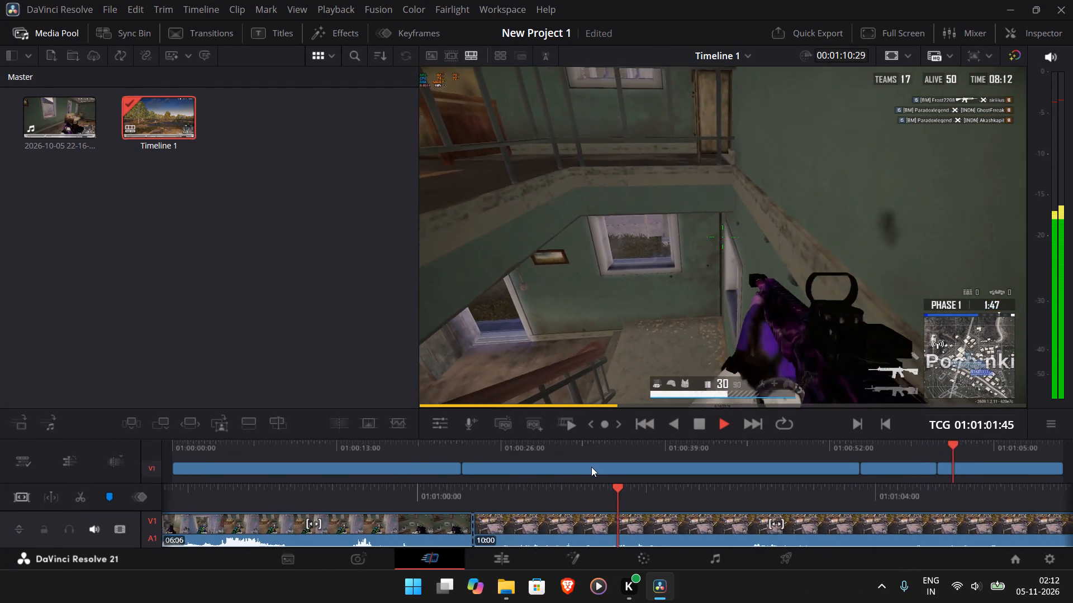
Cut the long segment between the two fights and the trailing segment after the second fight.
click(591, 467)
right_click(593, 466)
click(661, 360)
click(939, 466)
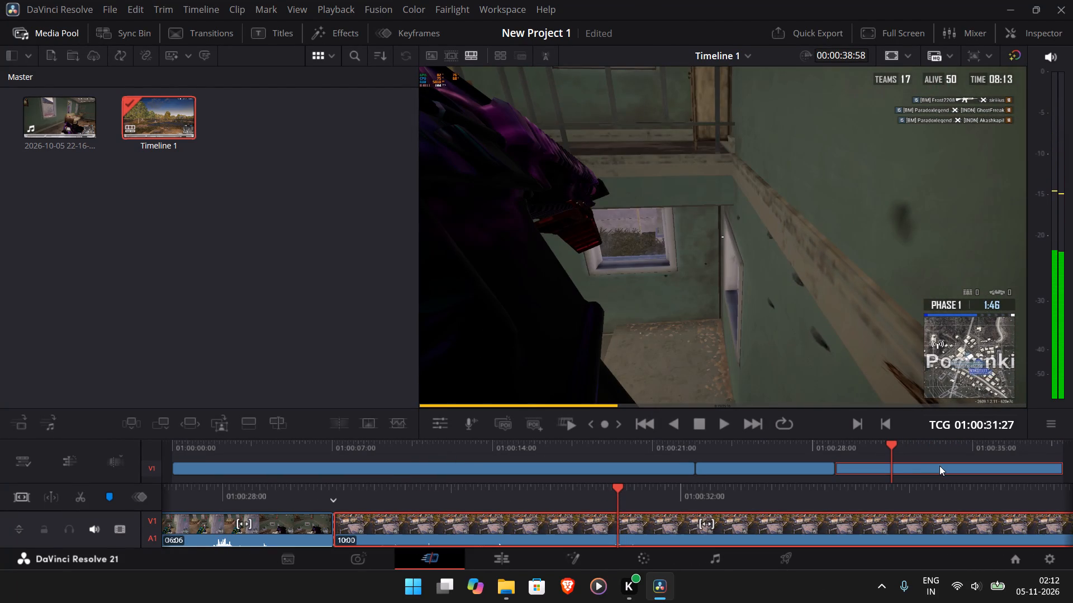
right_click(939, 466)
click(949, 352)
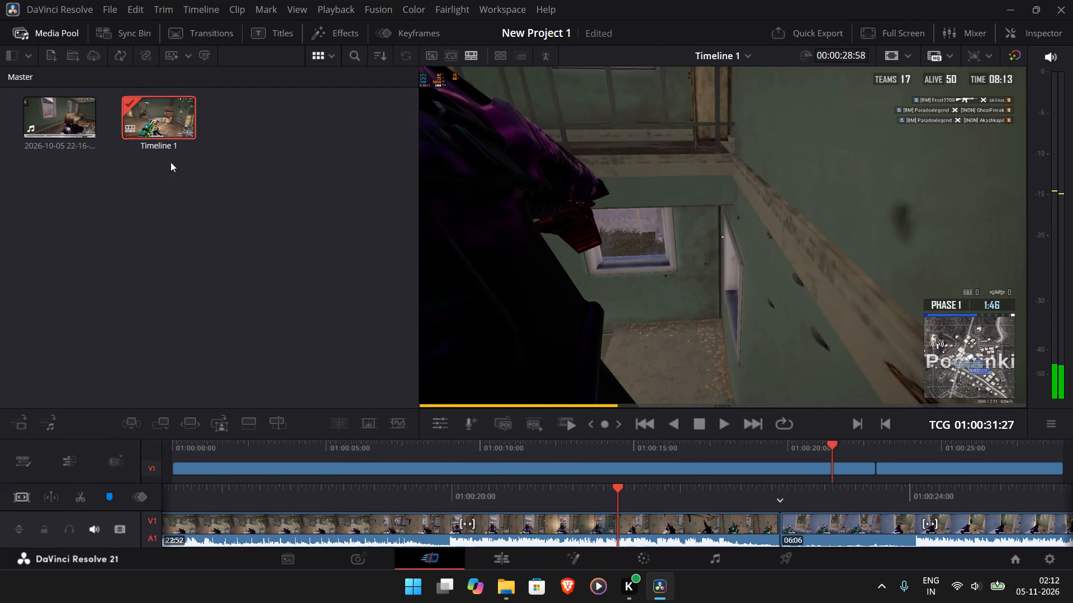
Add a Stretch Blur transition at the join between the two remaining fight segments.
click(188, 30)
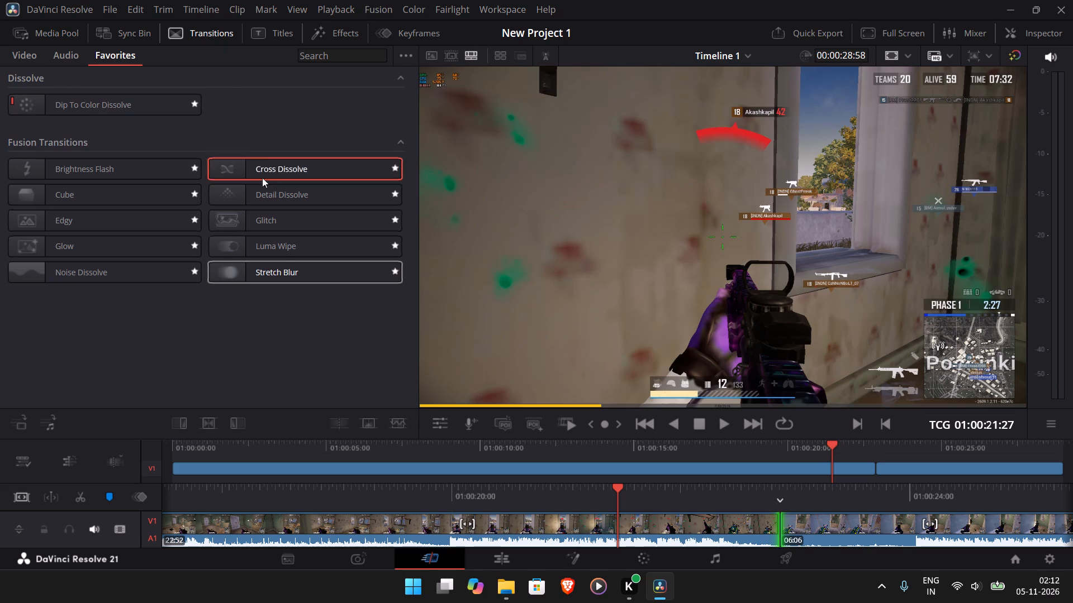
drag(226, 274, 852, 468)
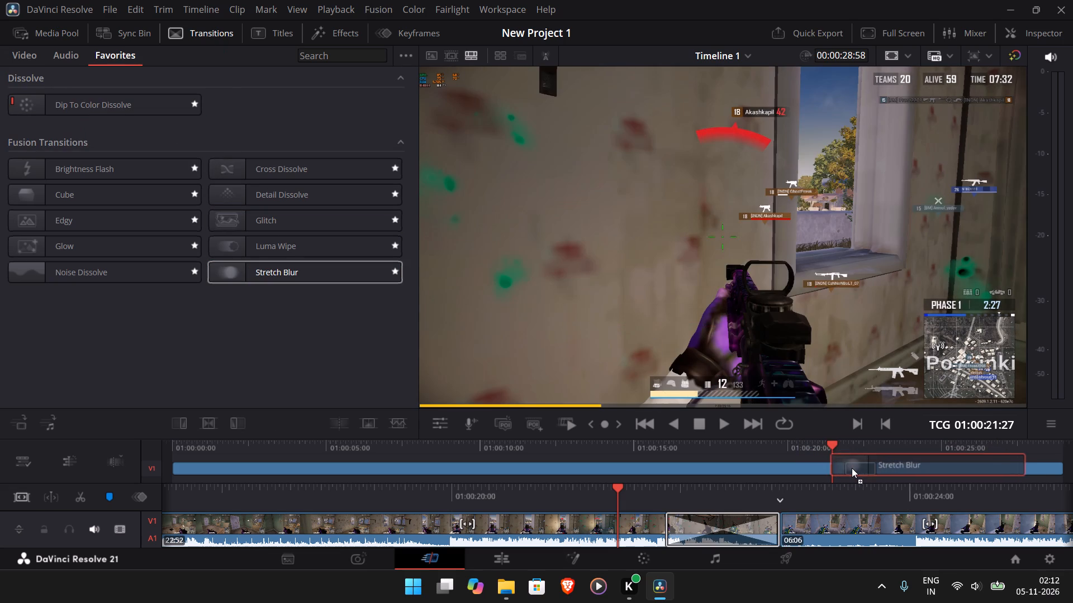
drag(852, 468, 852, 464)
Play from the timeline's start, split the first segment at 01:00:05:56, and cut the opening part before it.
click(651, 424)
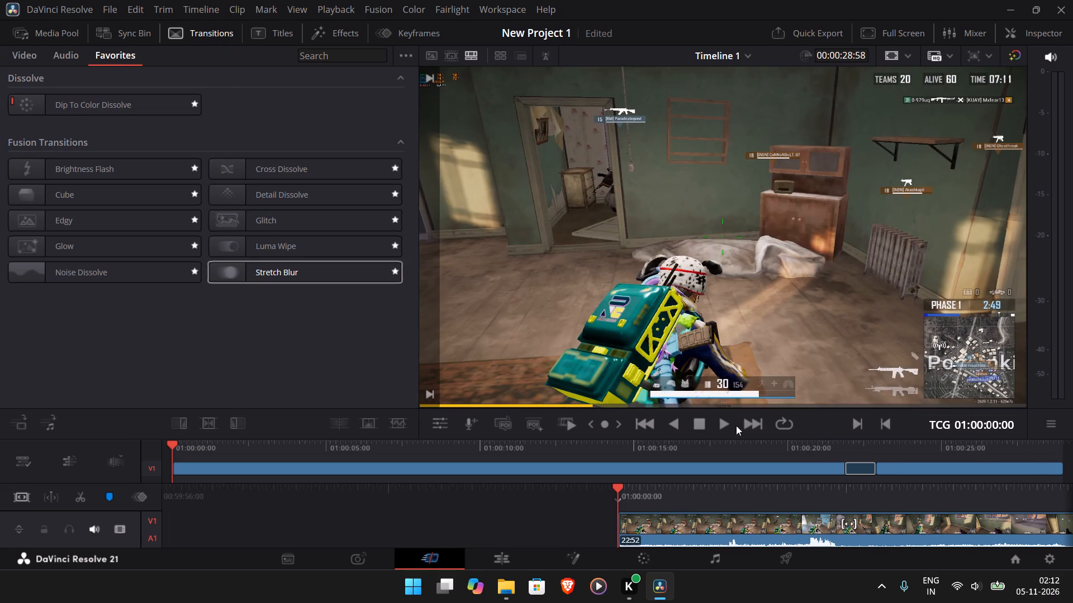
click(728, 424)
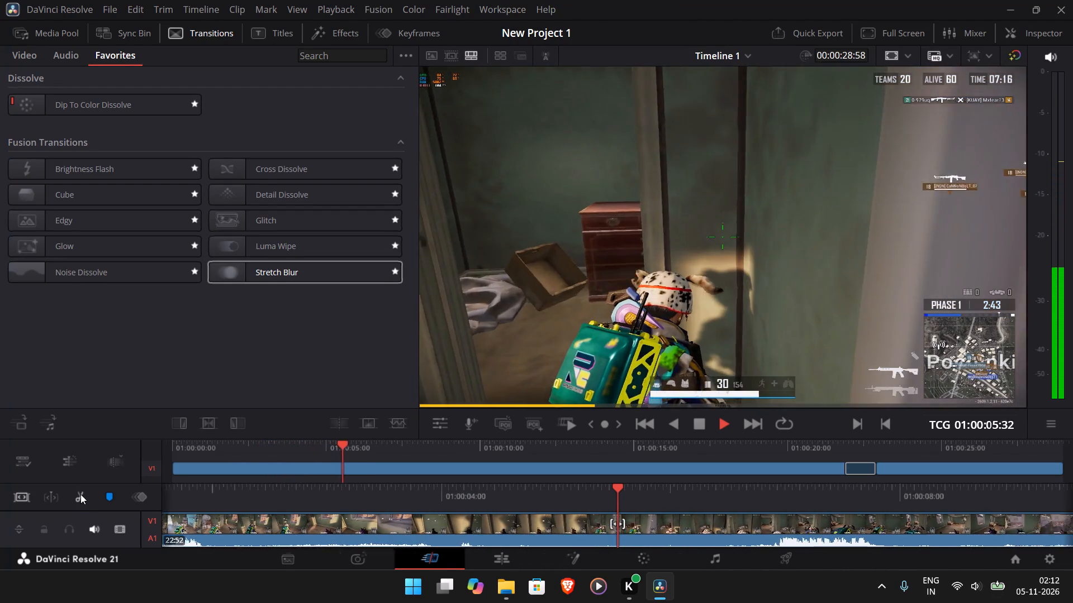
click(80, 494)
click(277, 473)
right_click(277, 473)
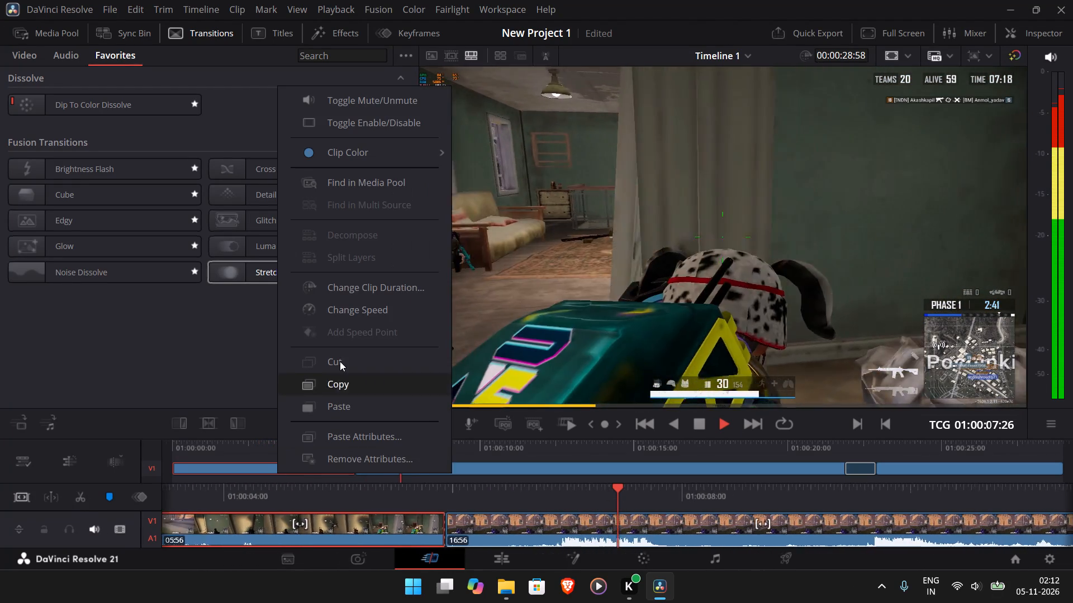
click(340, 361)
Review the new opening, split it at 01:00:02:24, and cut the short segment before the split.
click(644, 430)
click(721, 431)
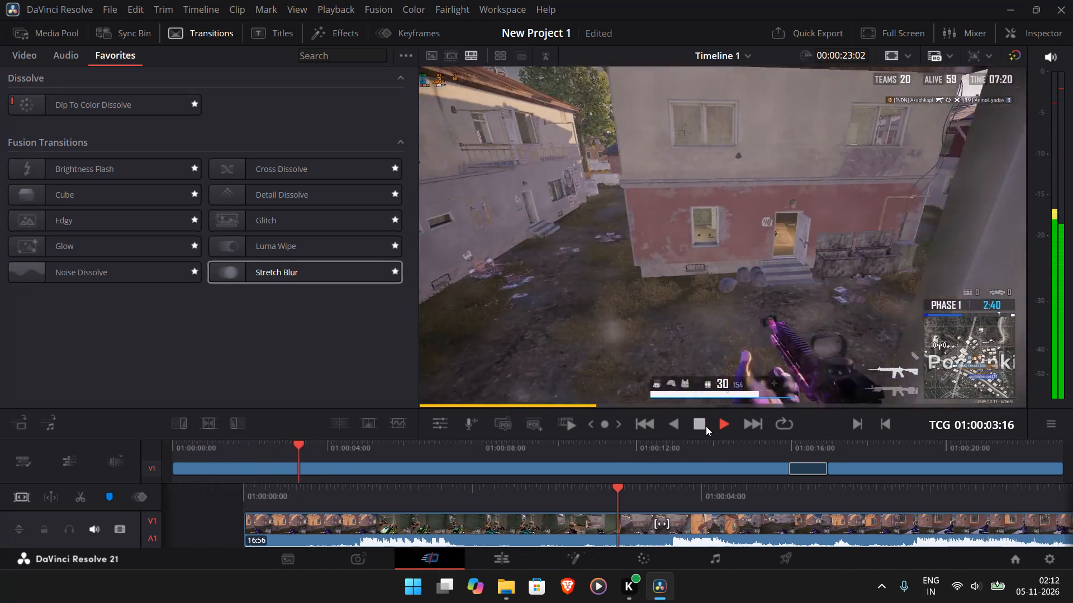
click(702, 425)
click(675, 424)
click(696, 426)
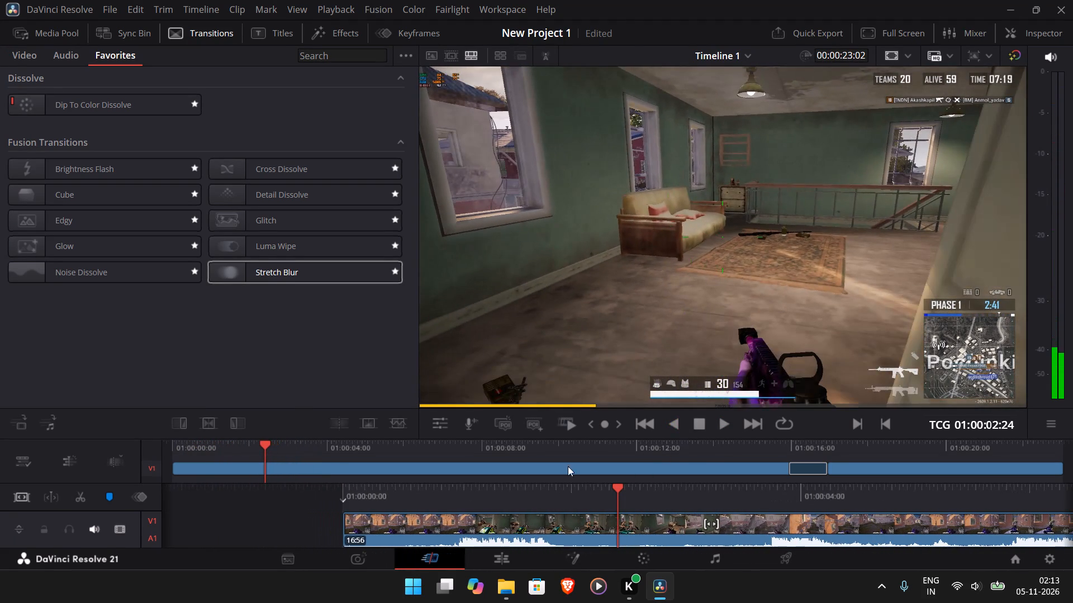
click(74, 499)
click(230, 474)
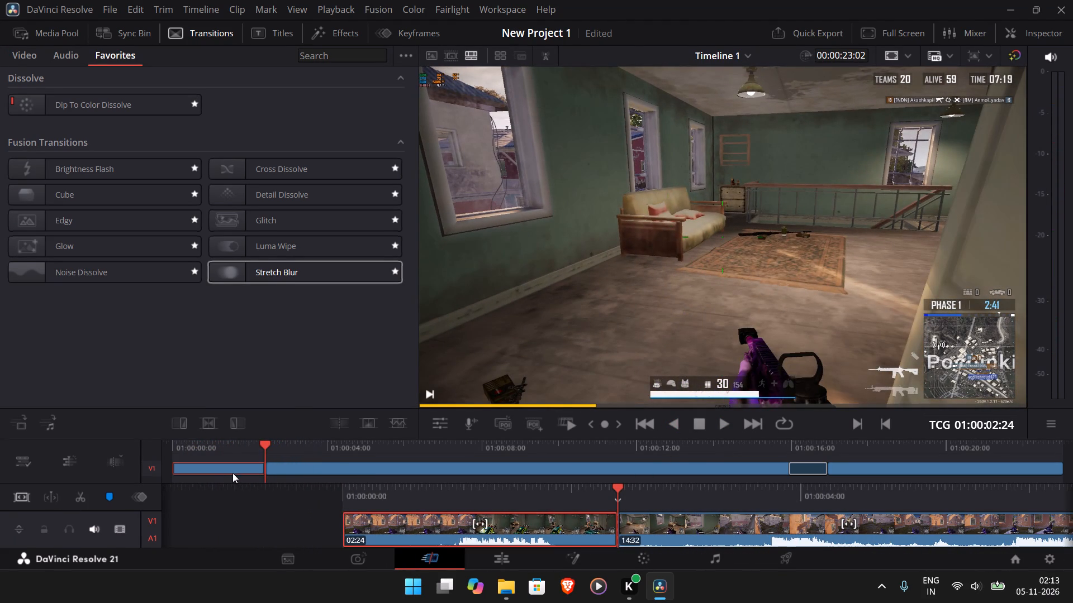
right_click(232, 473)
click(312, 361)
Play the finished edit through and export it with the H.264 Master preset to PUBG Clutches as Clip no.3 1v3.
click(729, 429)
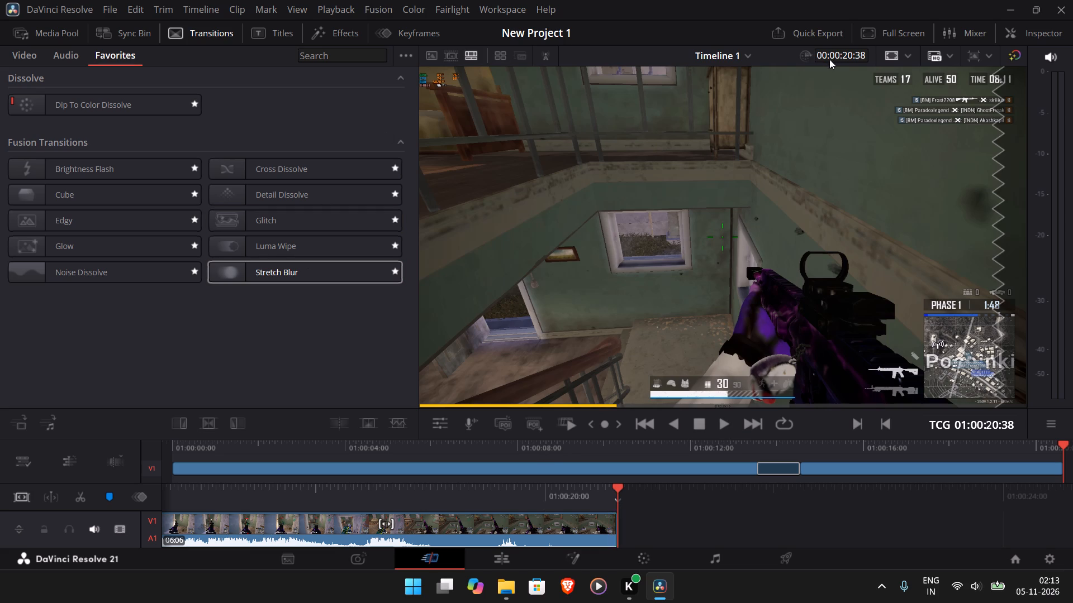
click(797, 39)
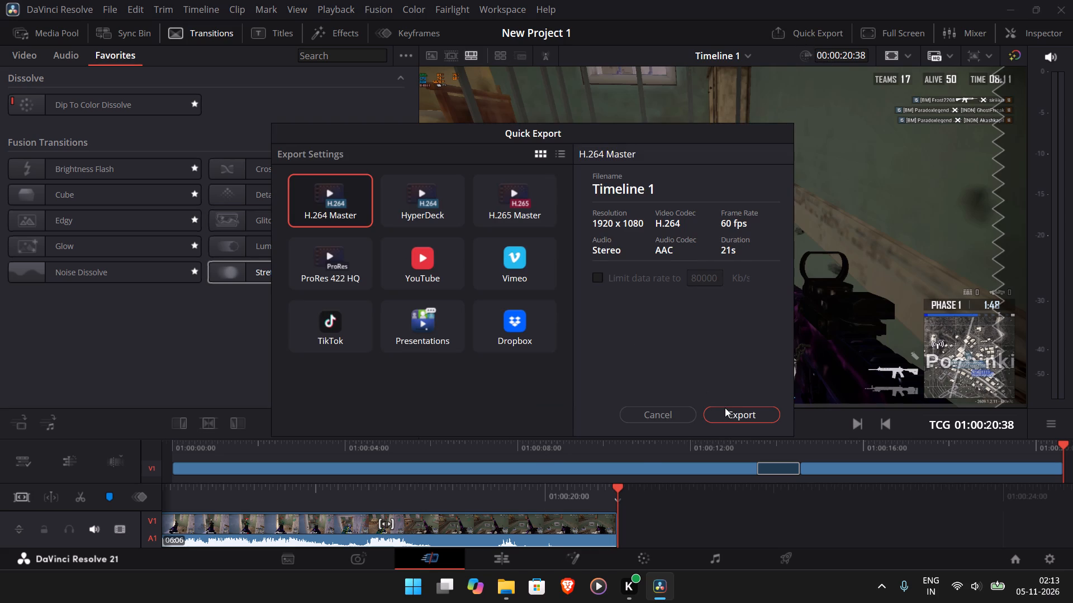
click(732, 410)
key(BackSpace)
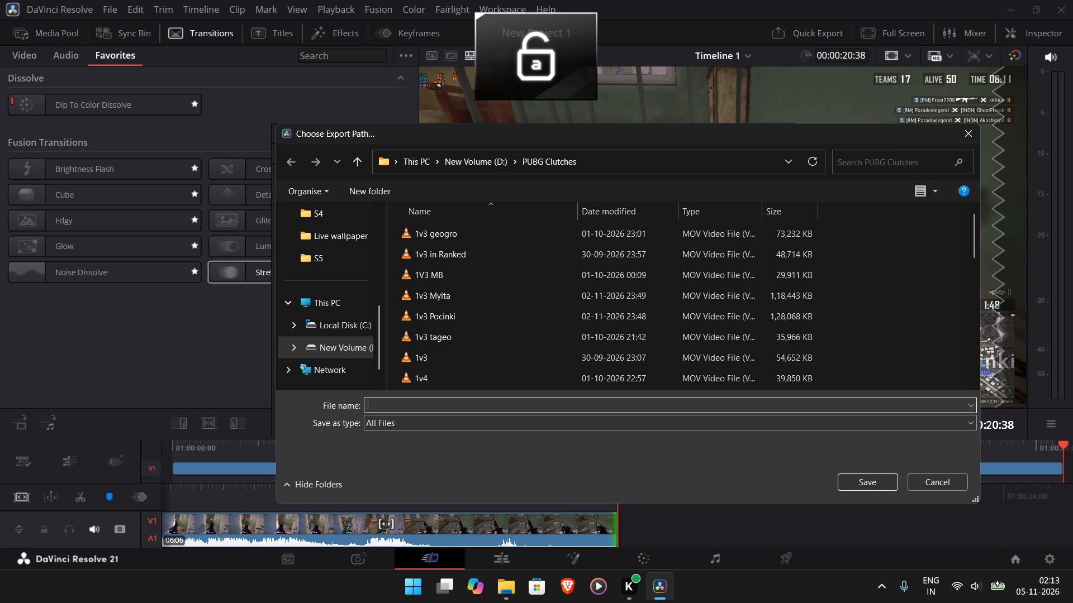
text(Clj)
key(BackSpace)
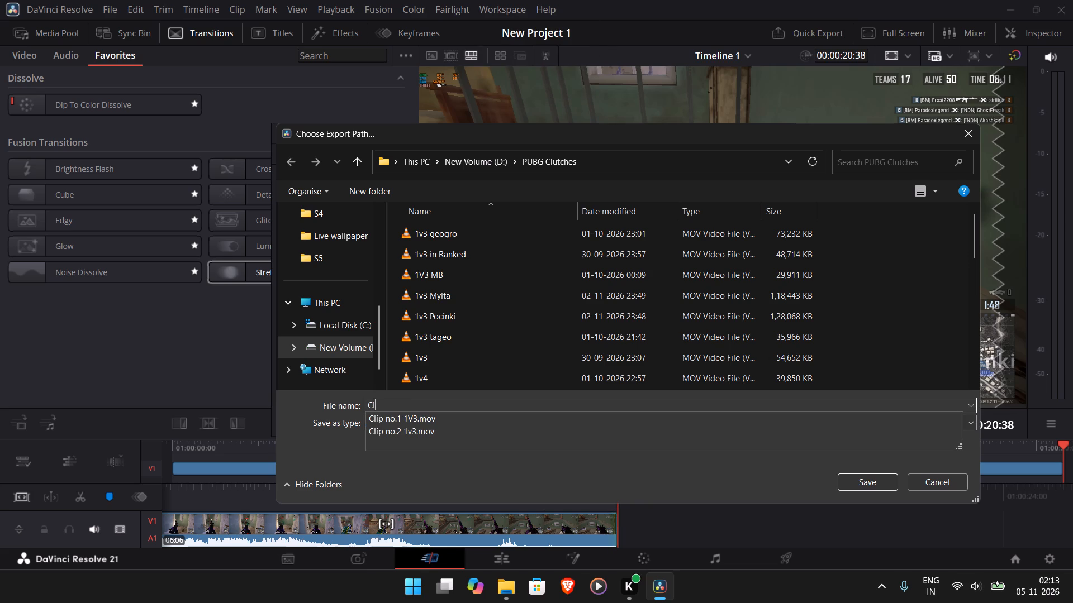
text(ip no.3)
key(space)
text(1v3)
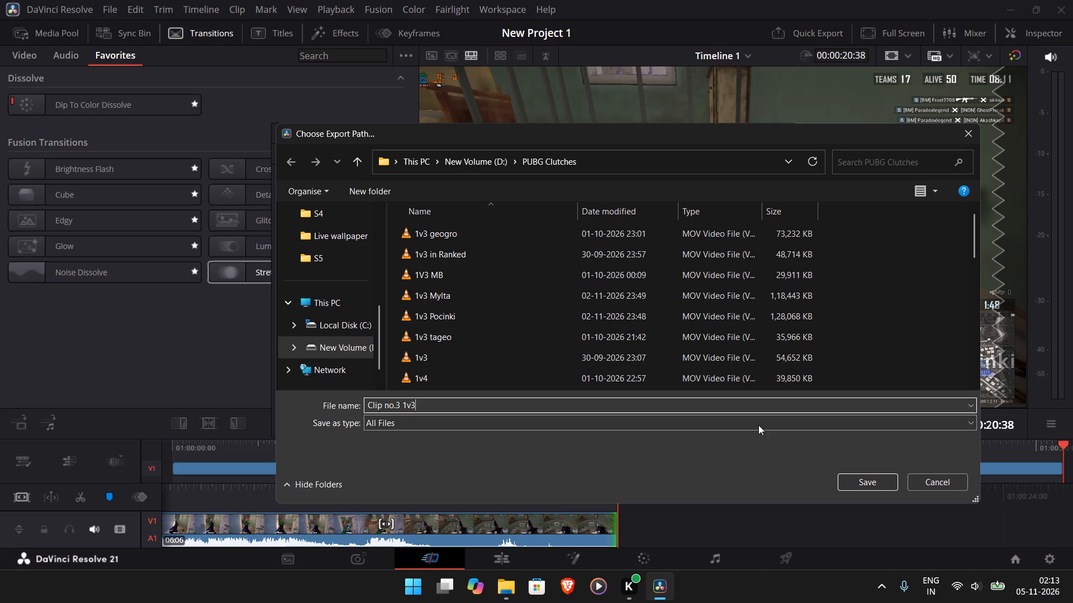
click(872, 475)
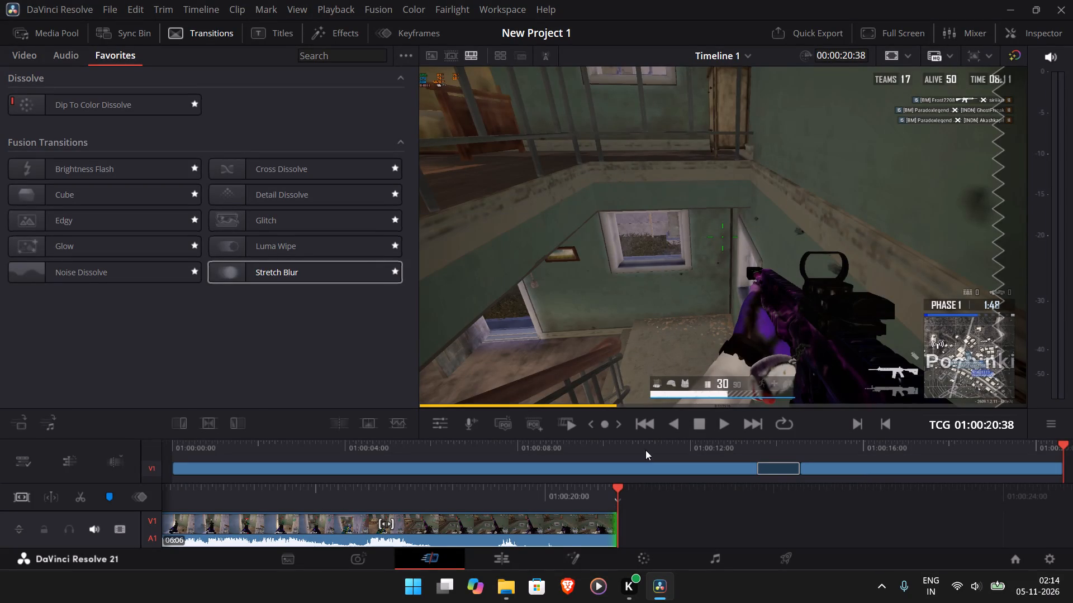
click(55, 31)
drag(233, 238, 42, 103)
right_click(42, 103)
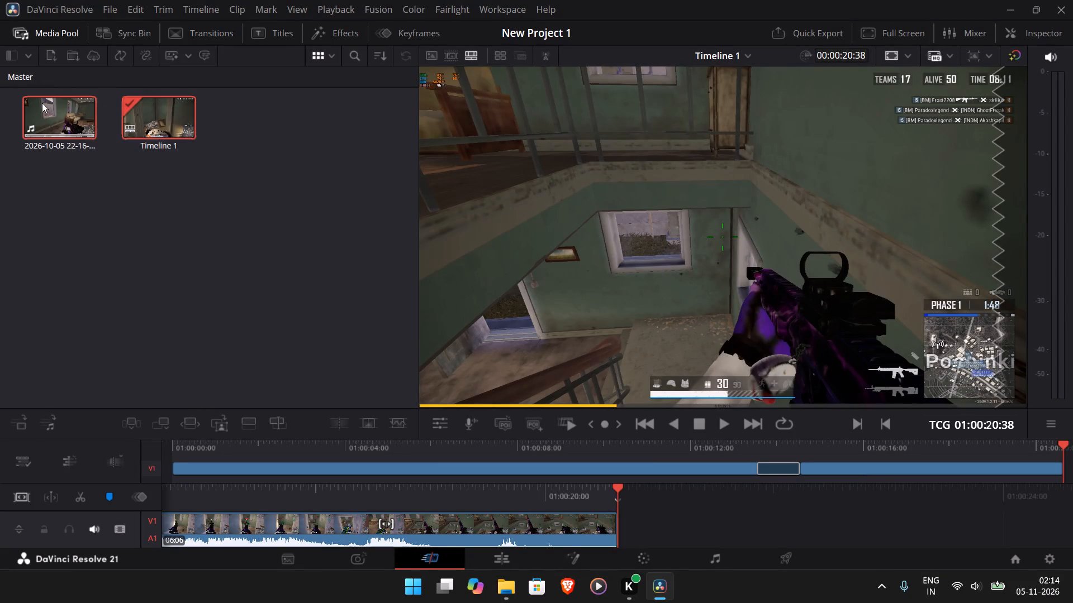
click(139, 162)
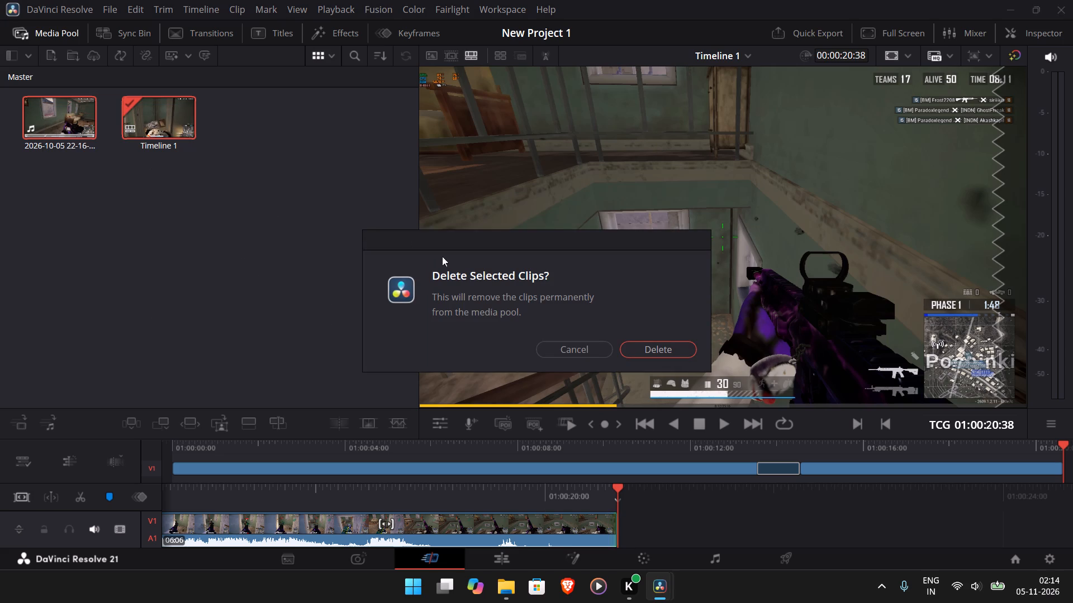
click(647, 346)
click(111, 13)
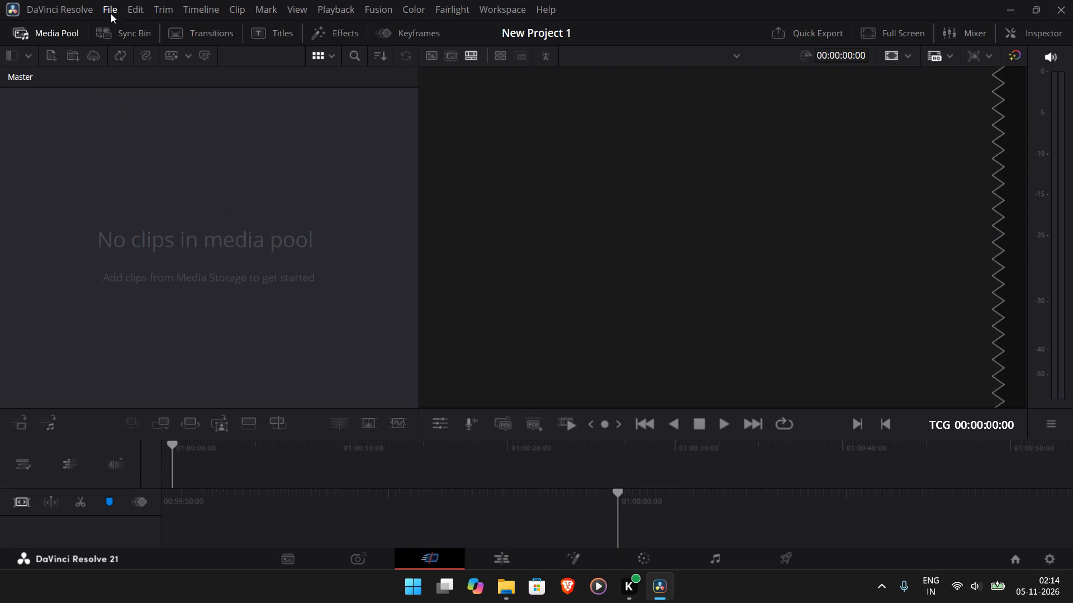
click(444, 205)
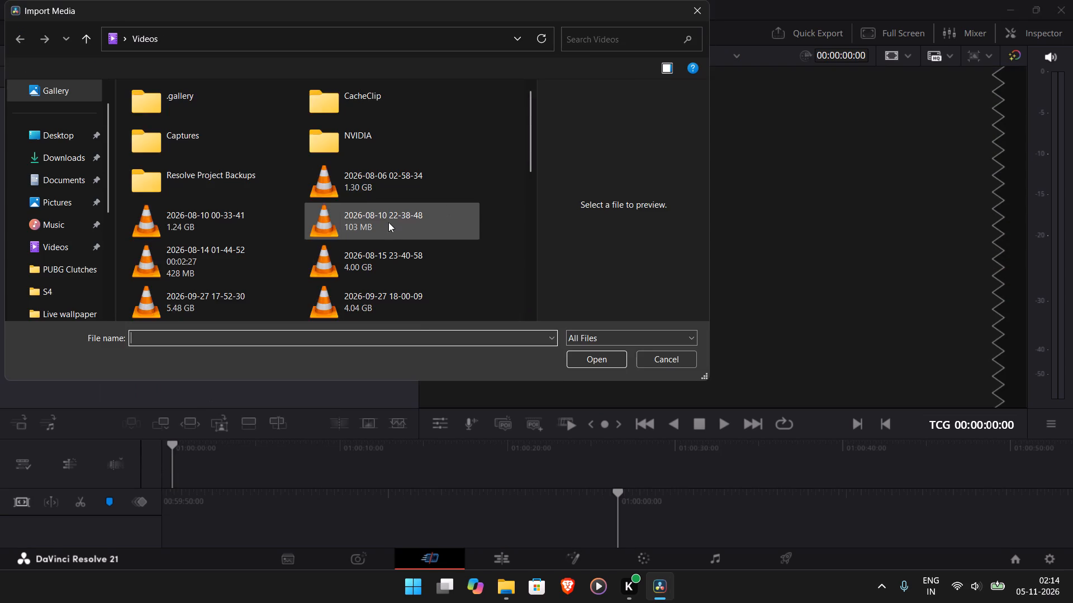
scroll(379, 224, down, 4)
scroll(379, 224, up, 2)
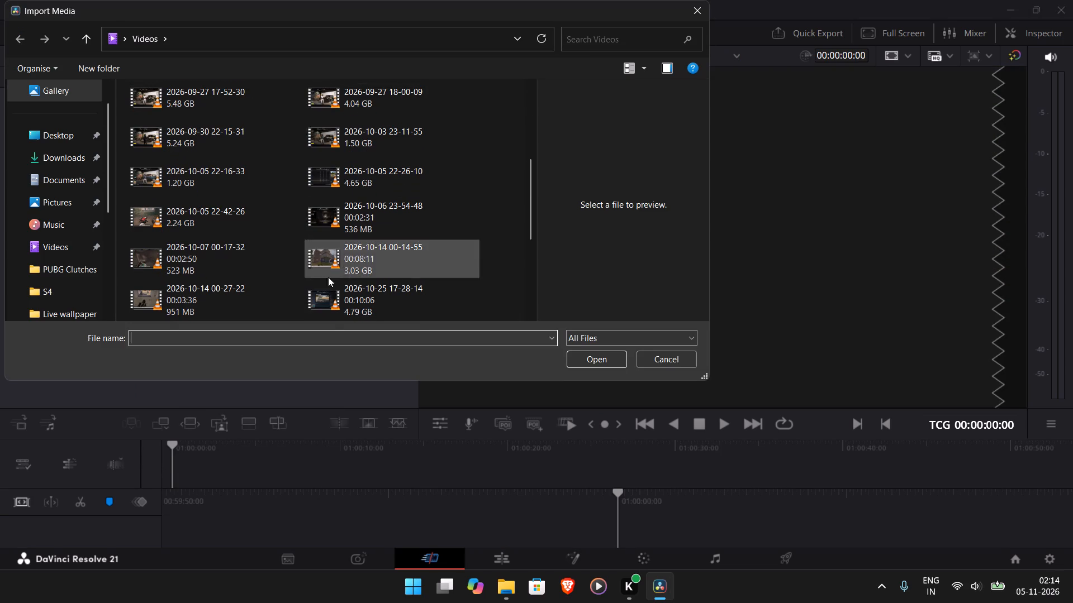
click(358, 183)
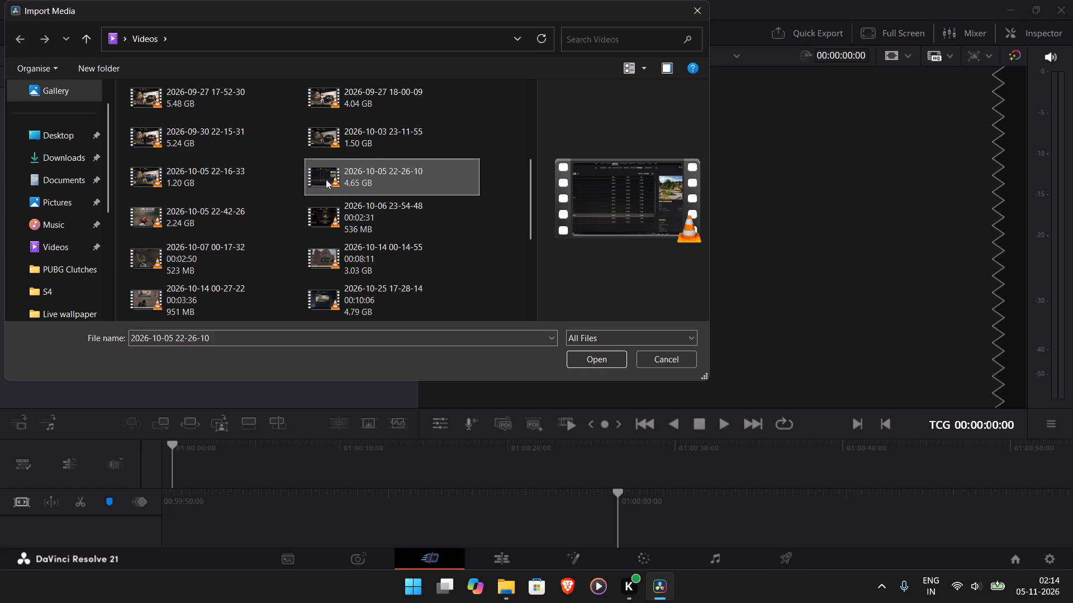
drag(325, 179, 401, 208)
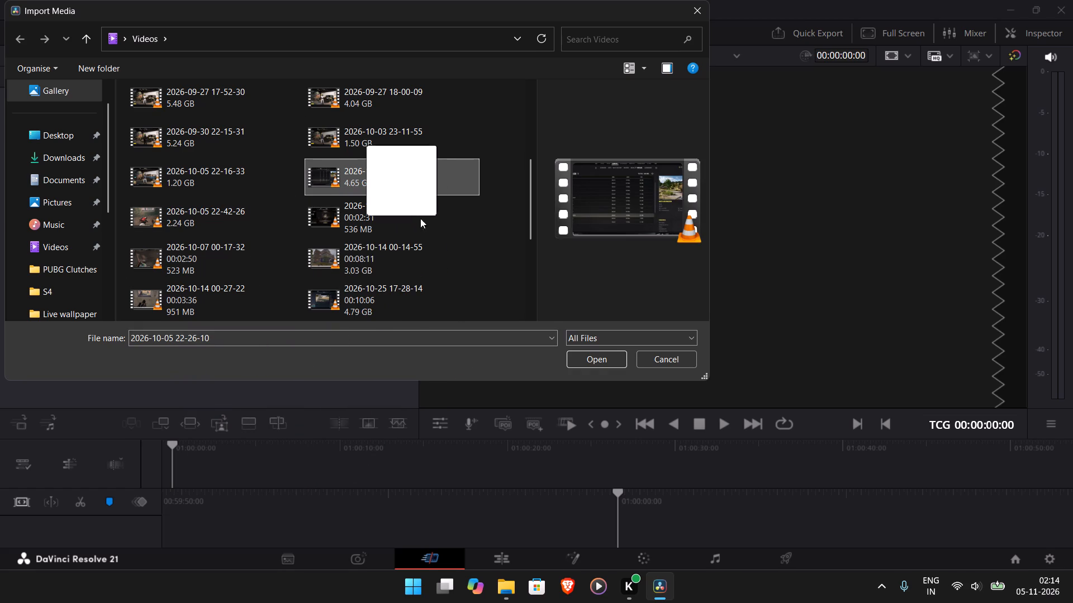
click(589, 357)
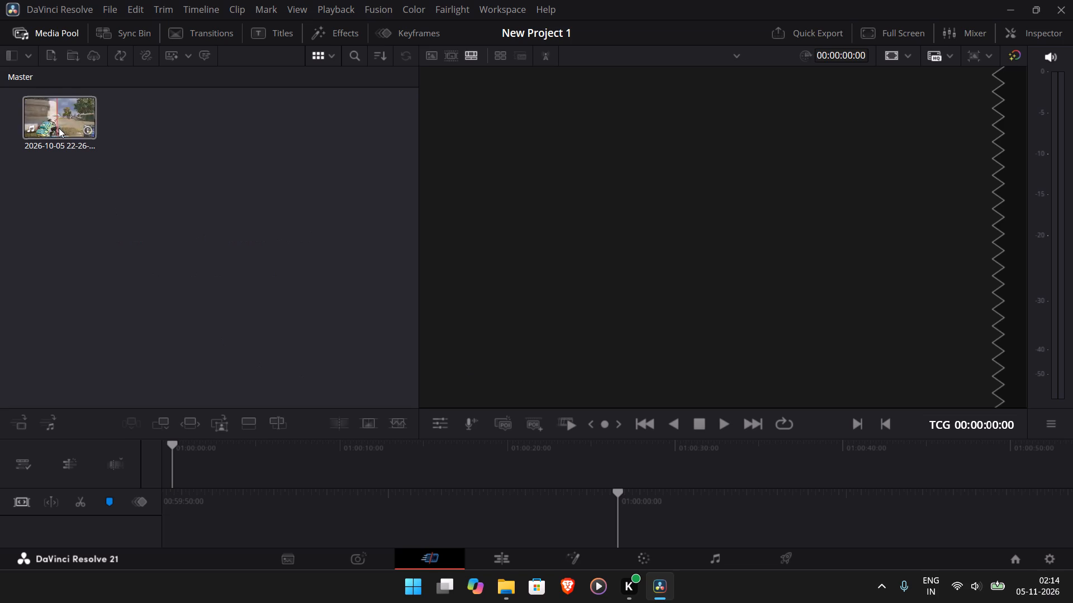
right_click(67, 127)
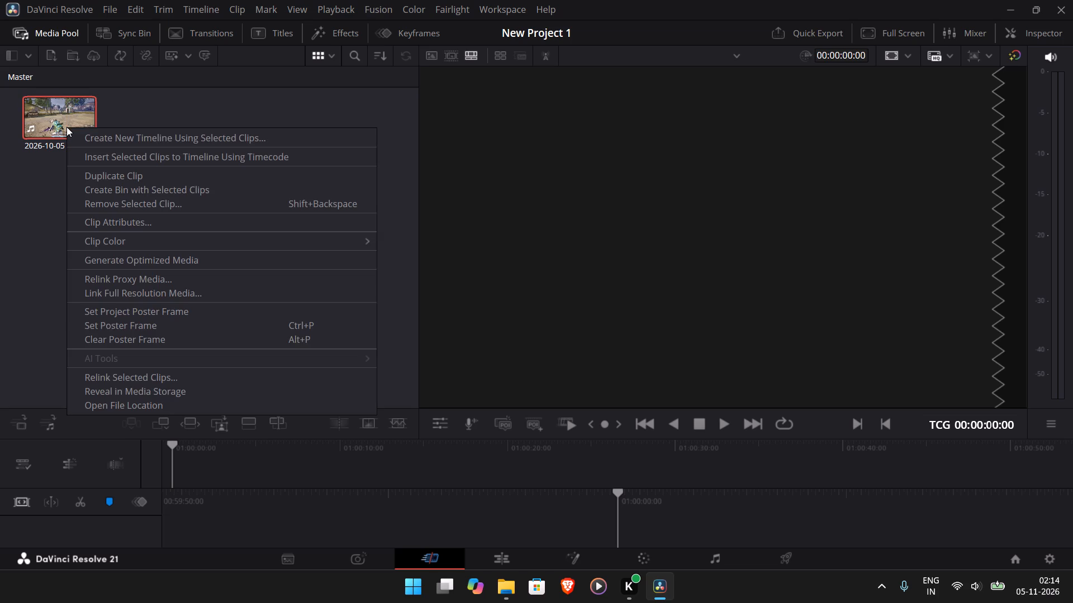
click(126, 93)
click(106, 7)
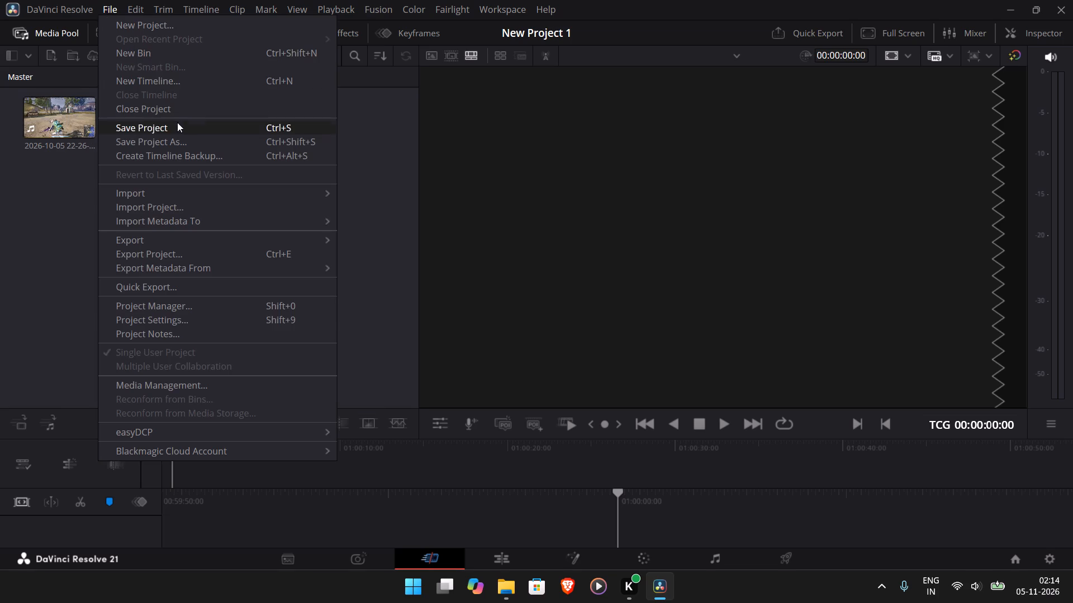
click(419, 203)
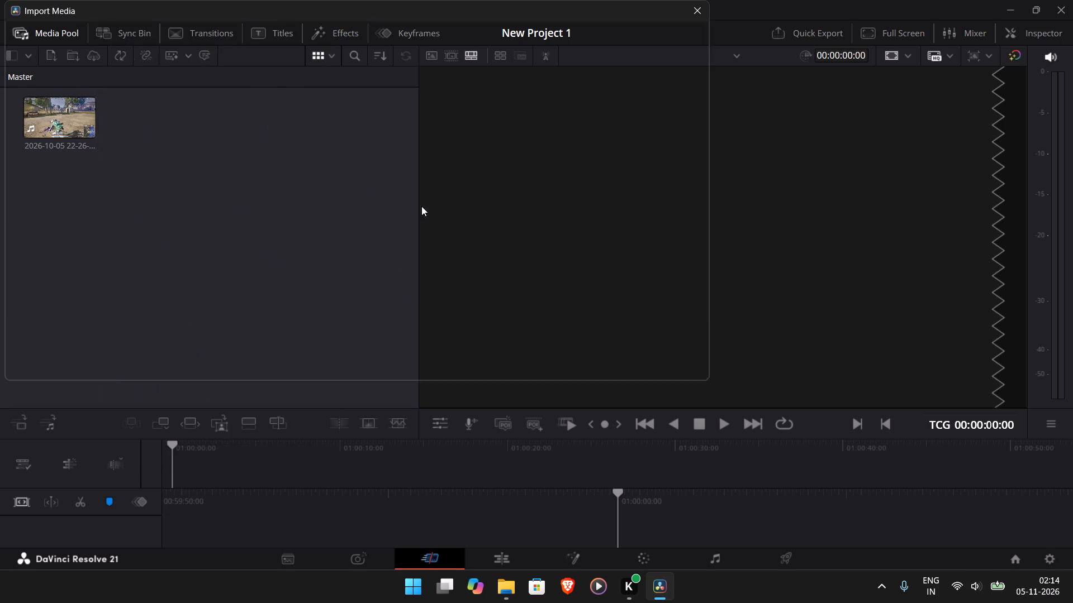
scroll(376, 210, down, 1)
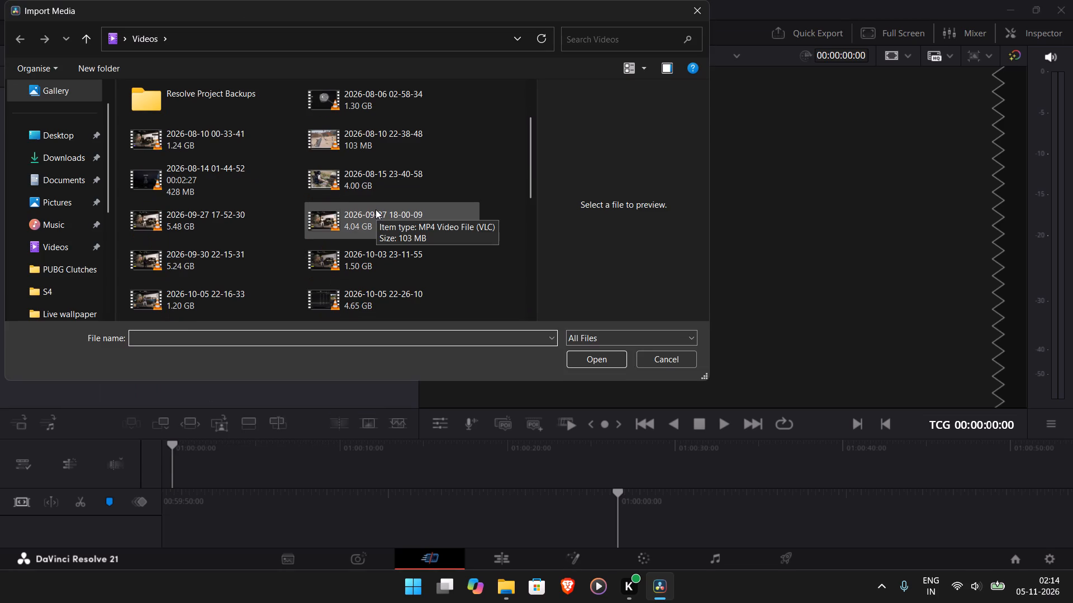
scroll(411, 228, down, 1)
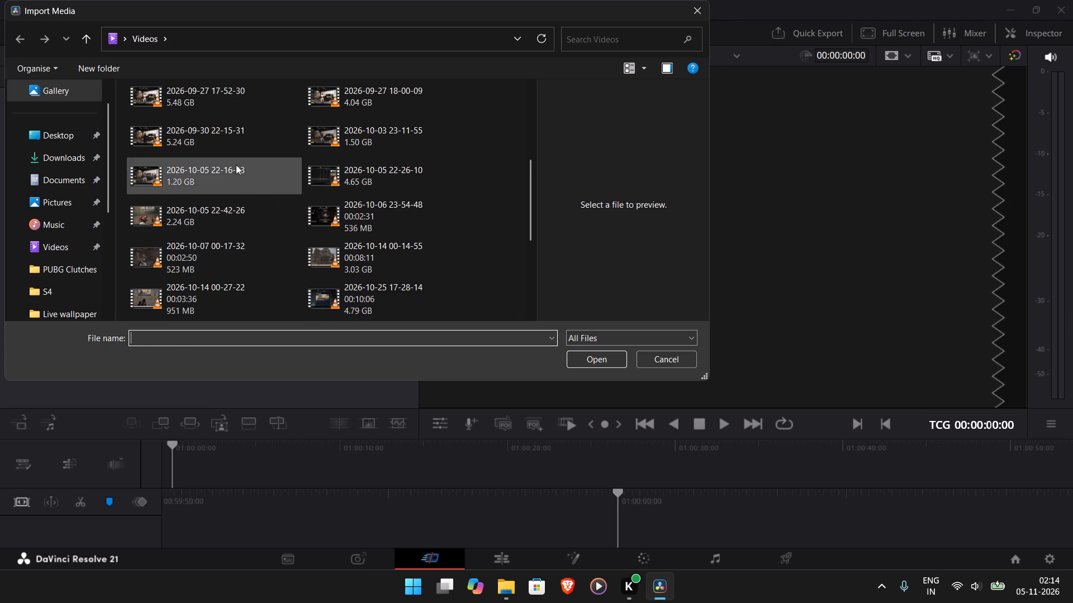
click(350, 136)
click(585, 356)
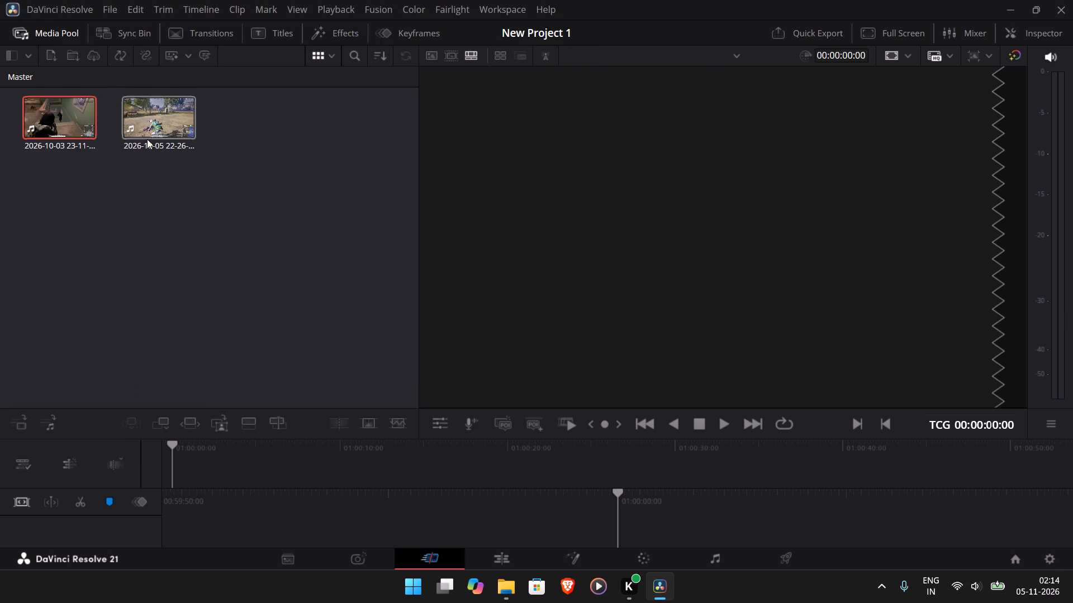
right_click(140, 129)
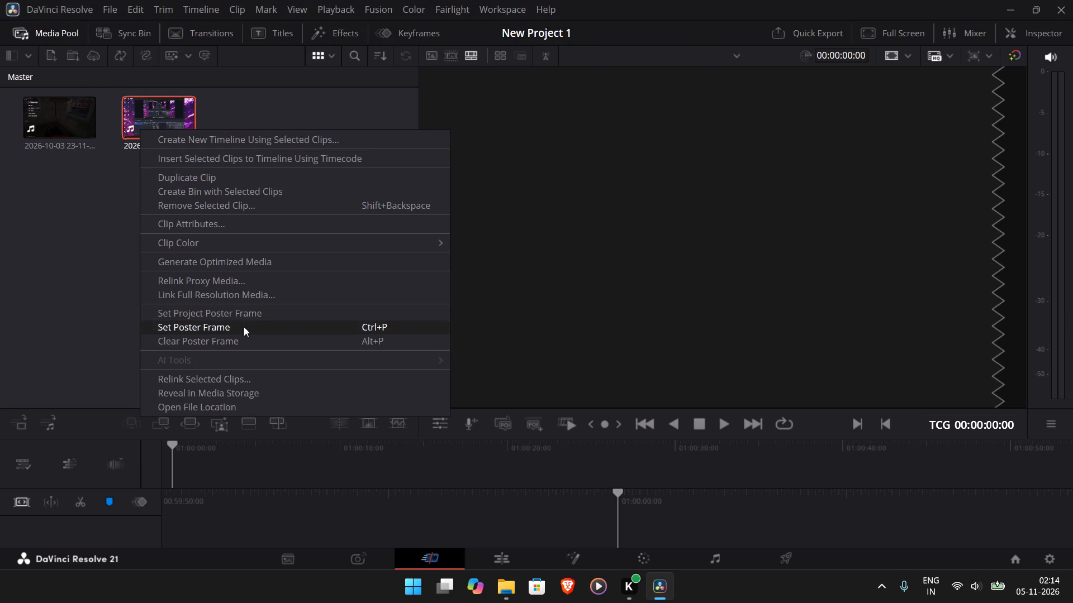
click(87, 291)
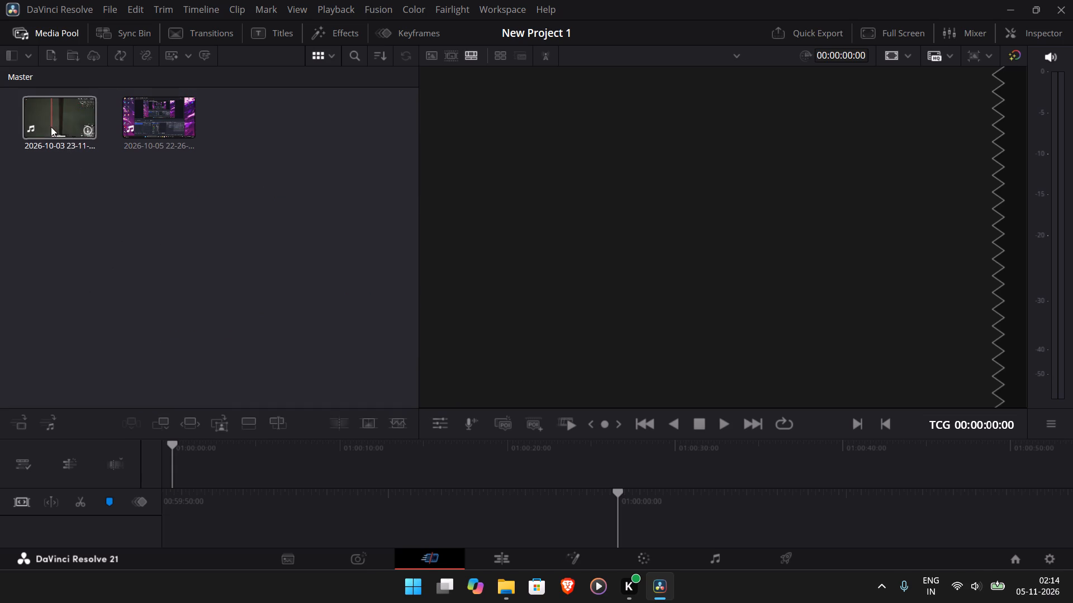
drag(220, 188, 37, 118)
right_click(36, 118)
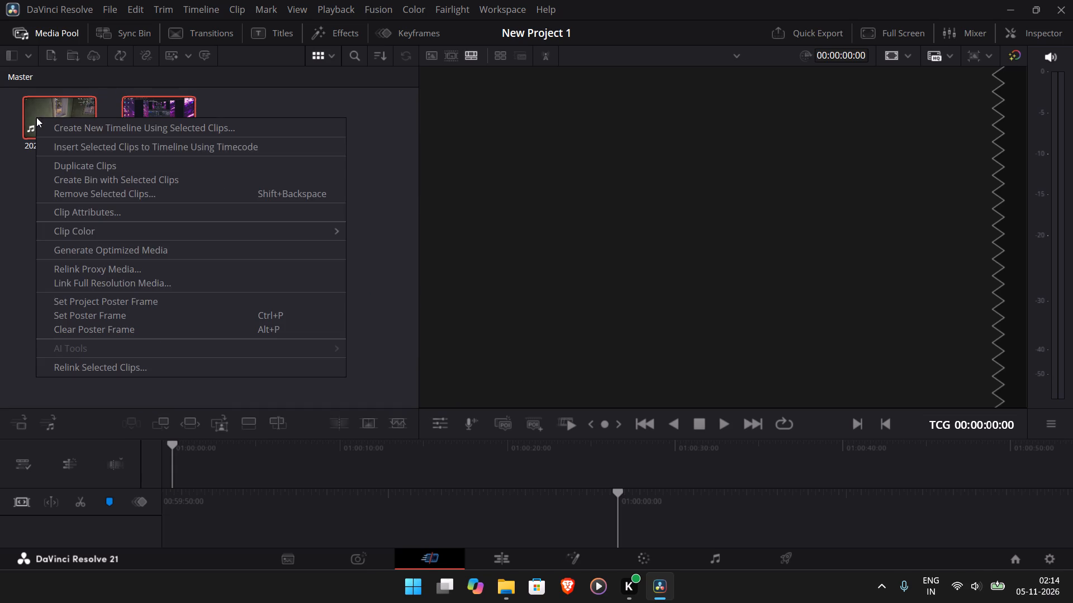
click(205, 194)
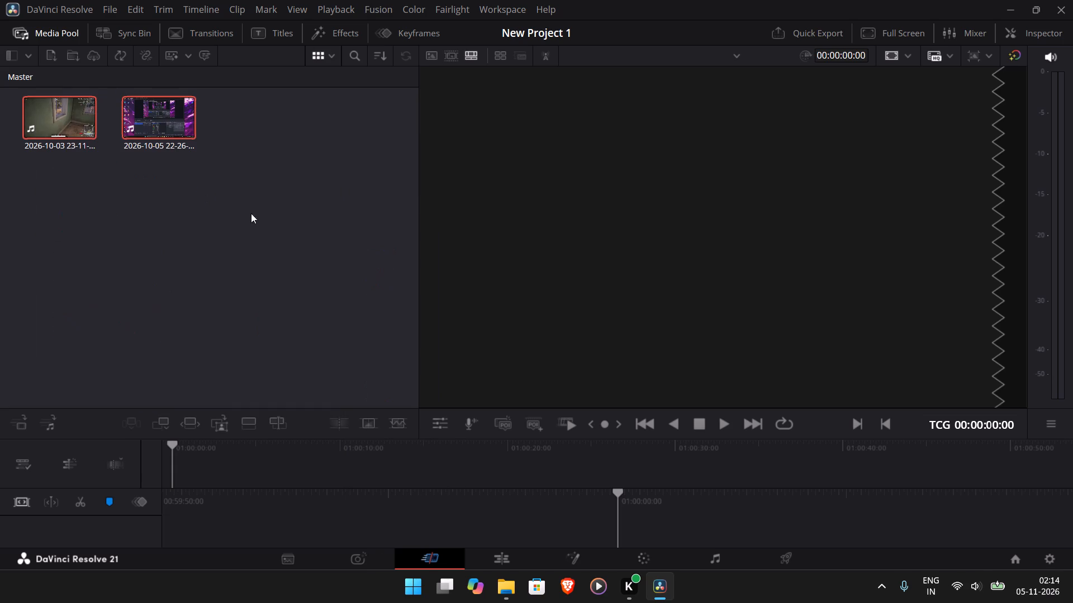